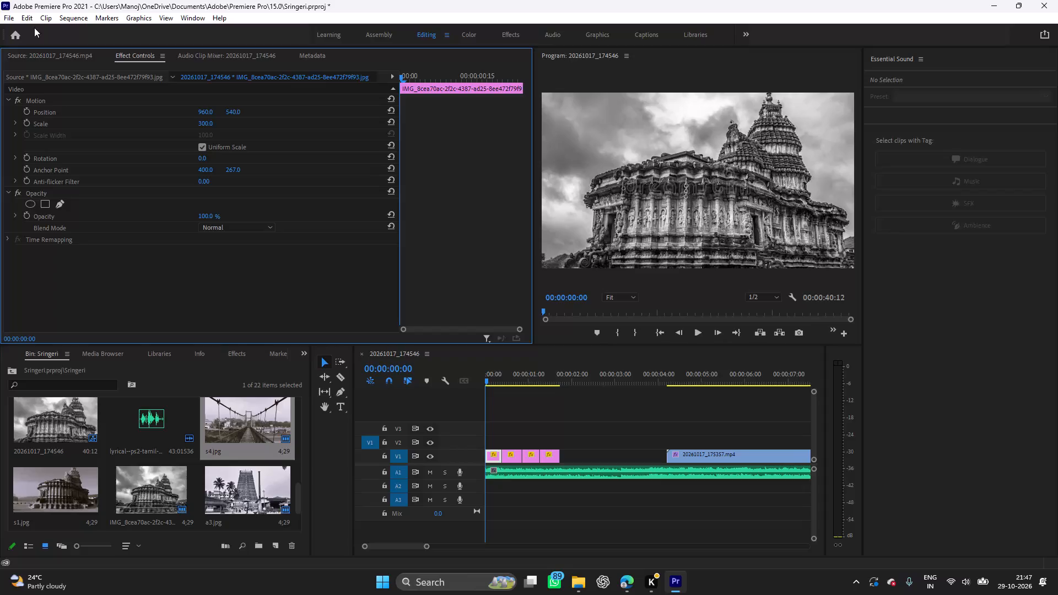
Set the default audio output to Headphones (Boat 301) in the Audio Hardware preferences and accept the device change.
click(27, 15)
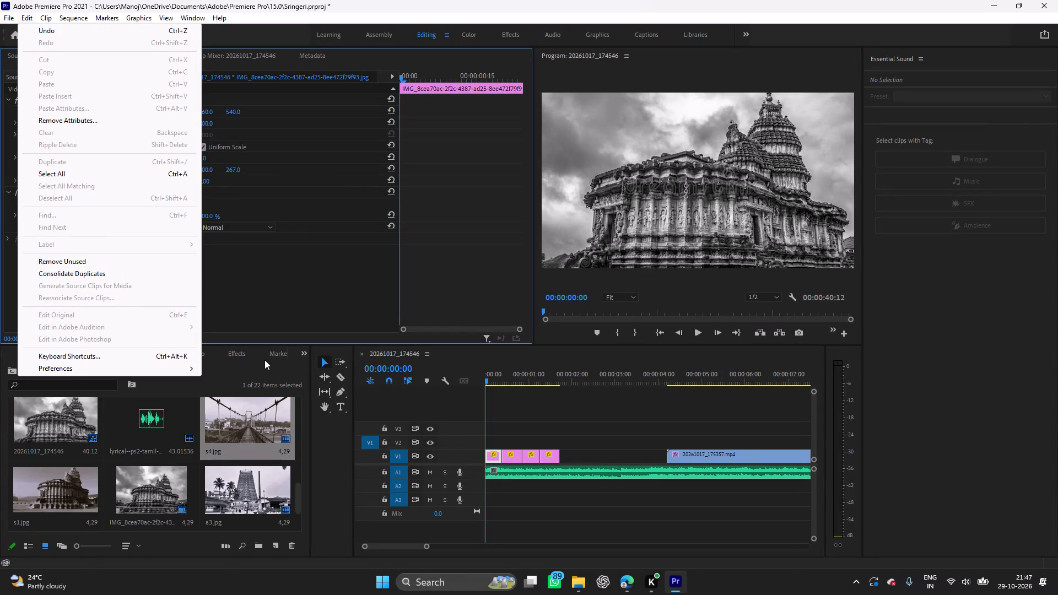
click(195, 369)
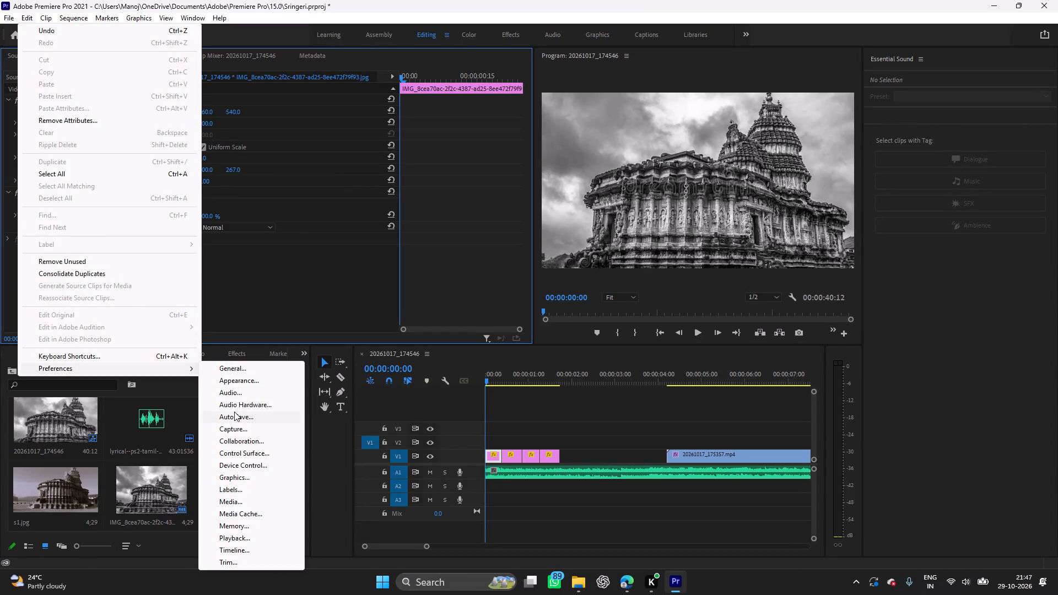
click(245, 405)
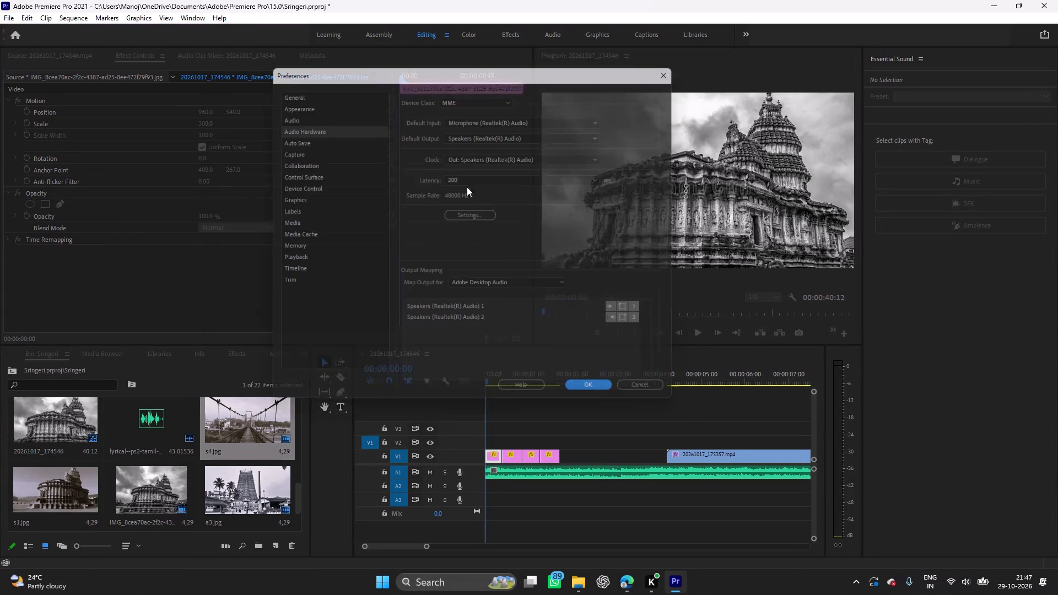
click(513, 133)
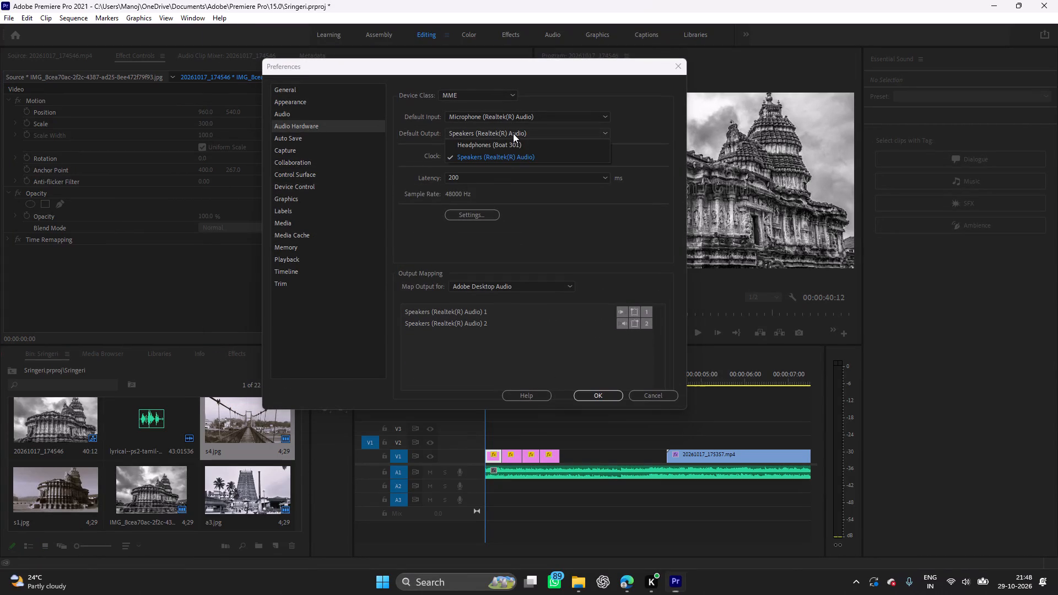
click(517, 144)
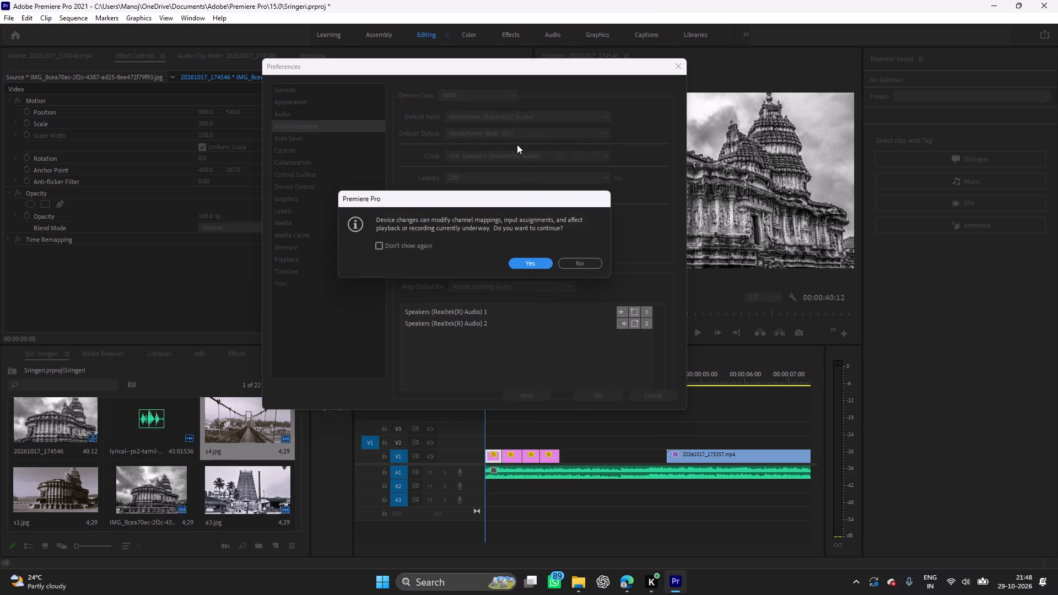
click(530, 256)
click(530, 263)
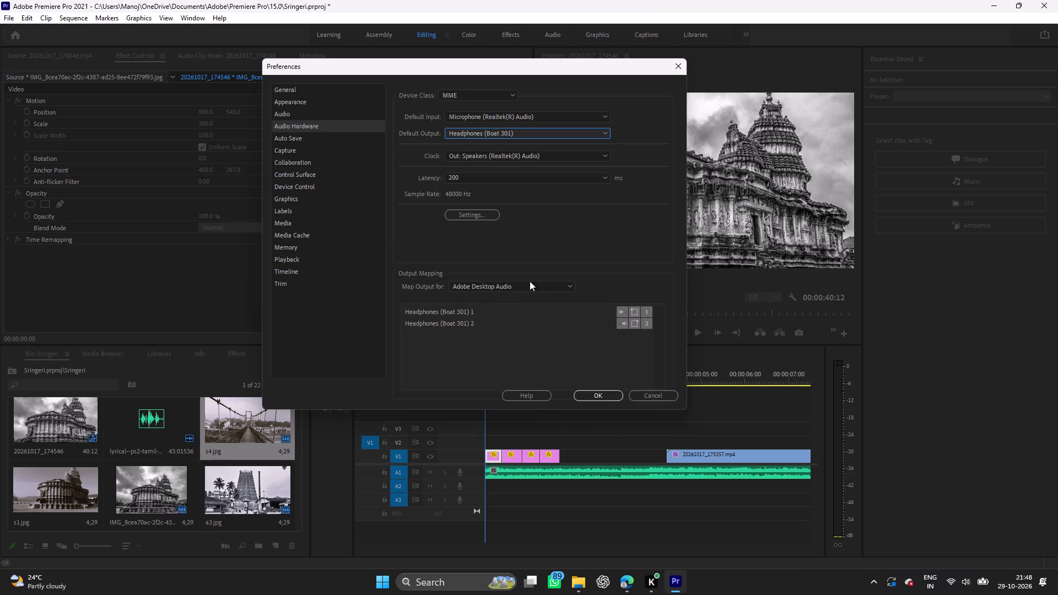
click(603, 391)
Play the sequence's opening photo clips with the music twice, returning the playhead to the start each time.
key(space)
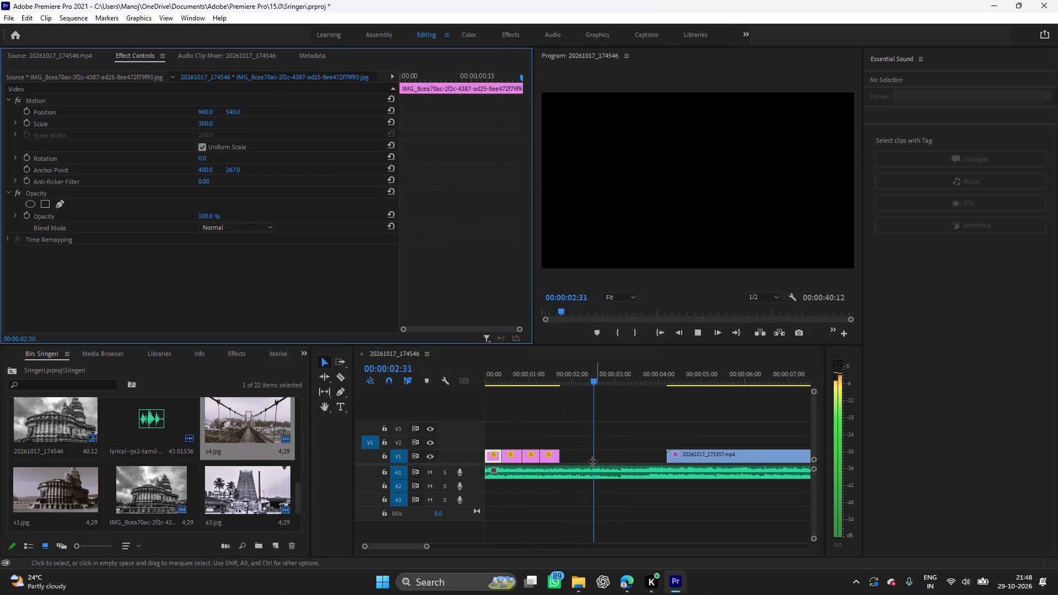
key(space)
drag(631, 405, 627, 405)
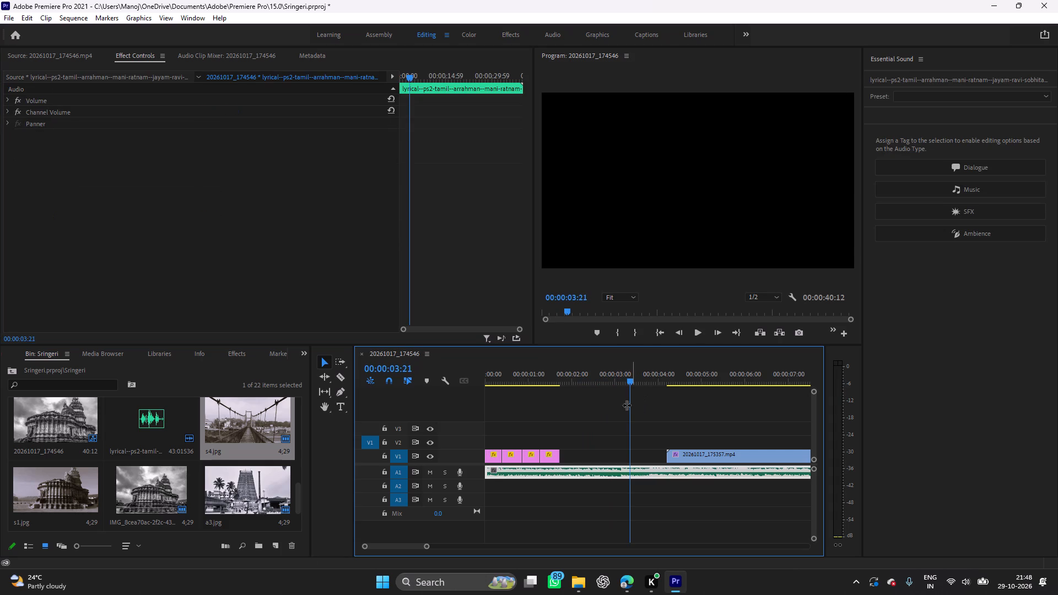
drag(627, 405, 468, 401)
key(space)
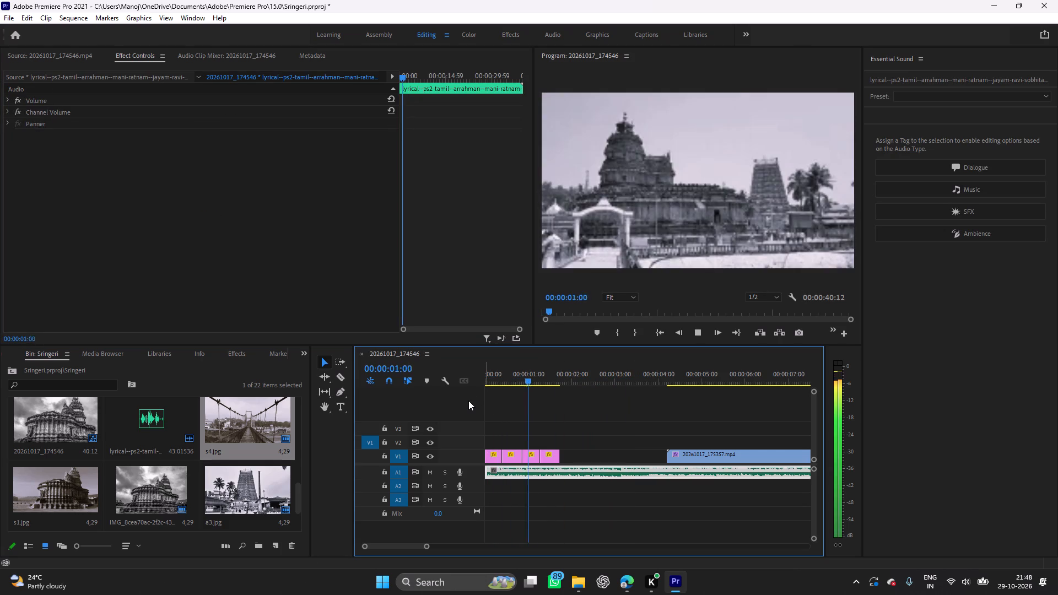
key(space)
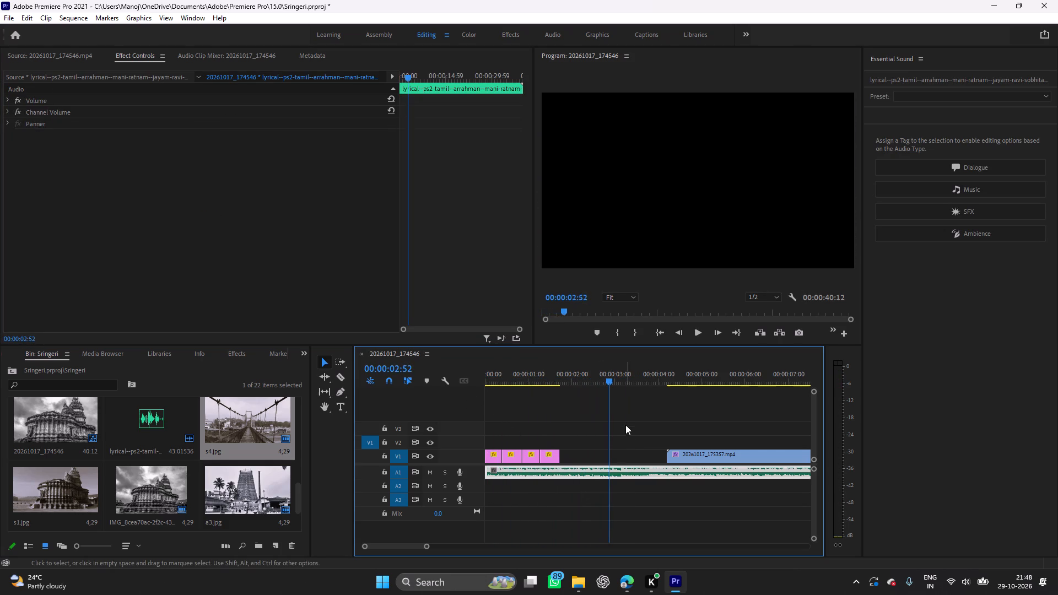
drag(611, 408, 460, 424)
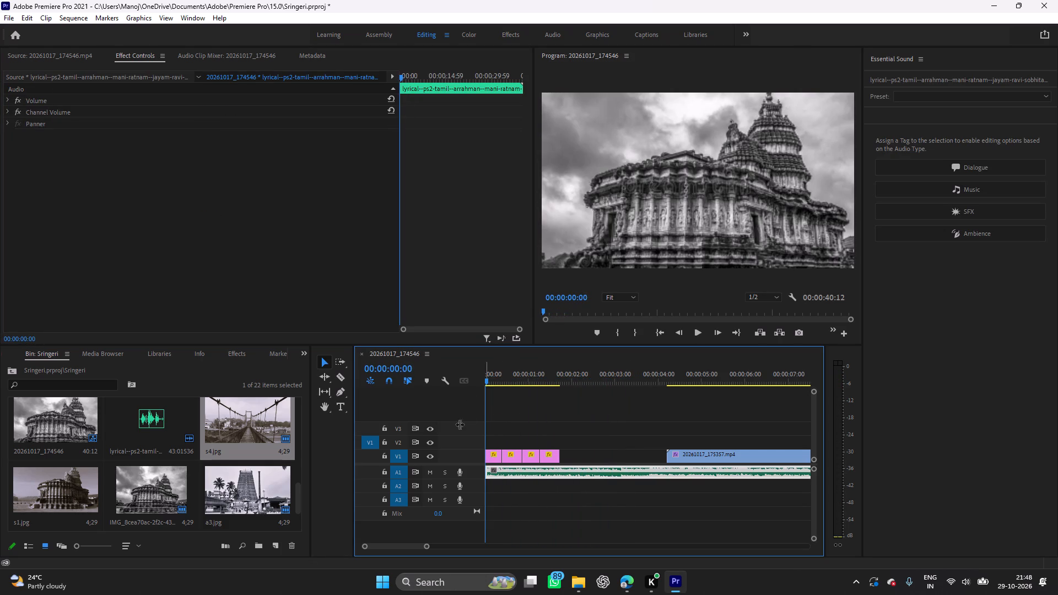
drag(460, 424, 451, 428)
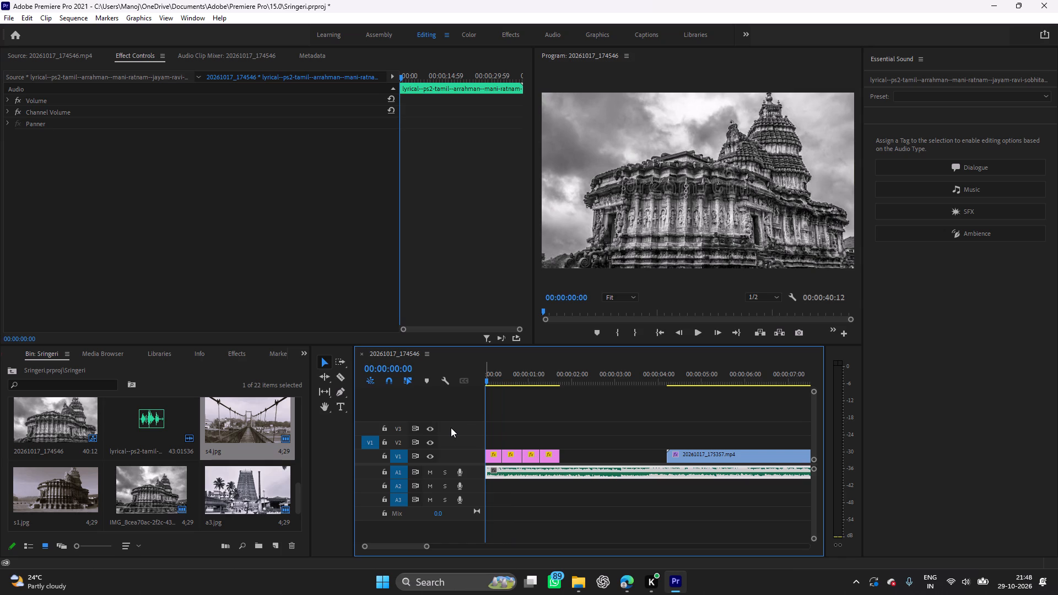
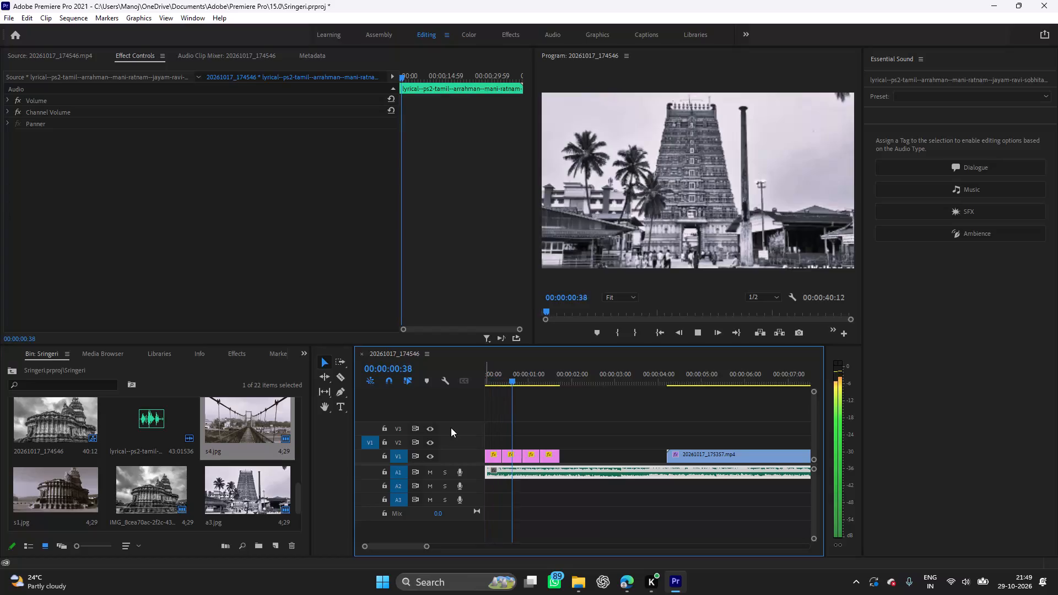
Stop playback and return the playhead to the start of the sequence.
key(space)
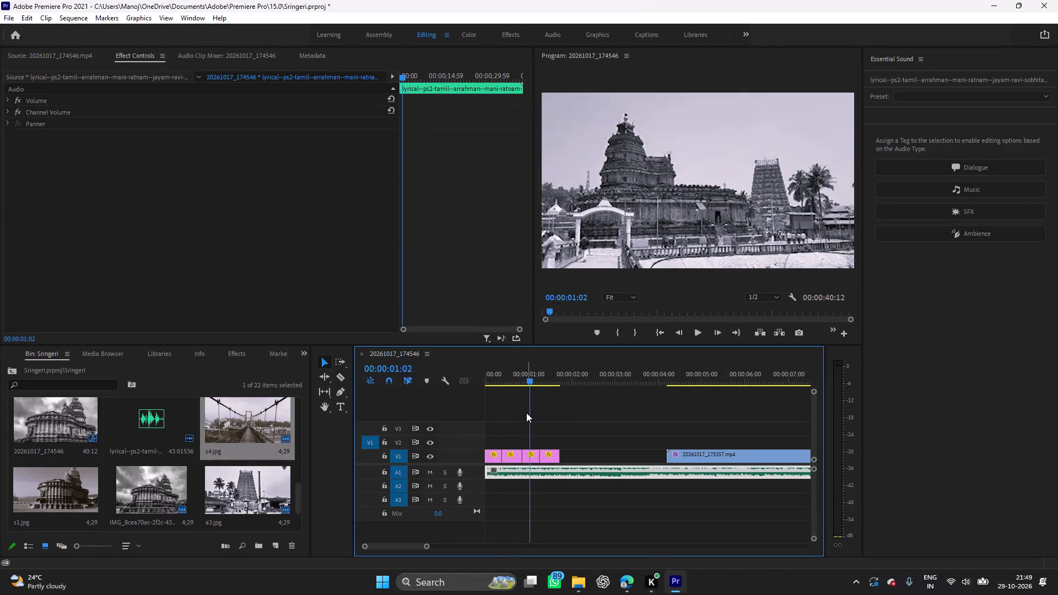
drag(530, 416, 429, 425)
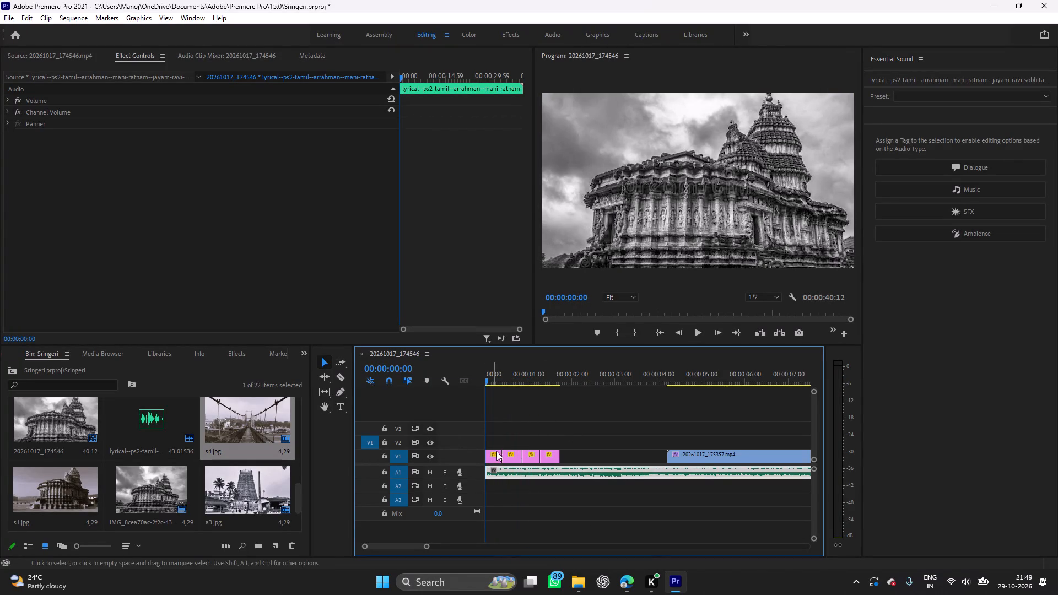
Shorten the first photo clip on V1 by trimming its end, leaving a gap before a3.jpg.
click(496, 456)
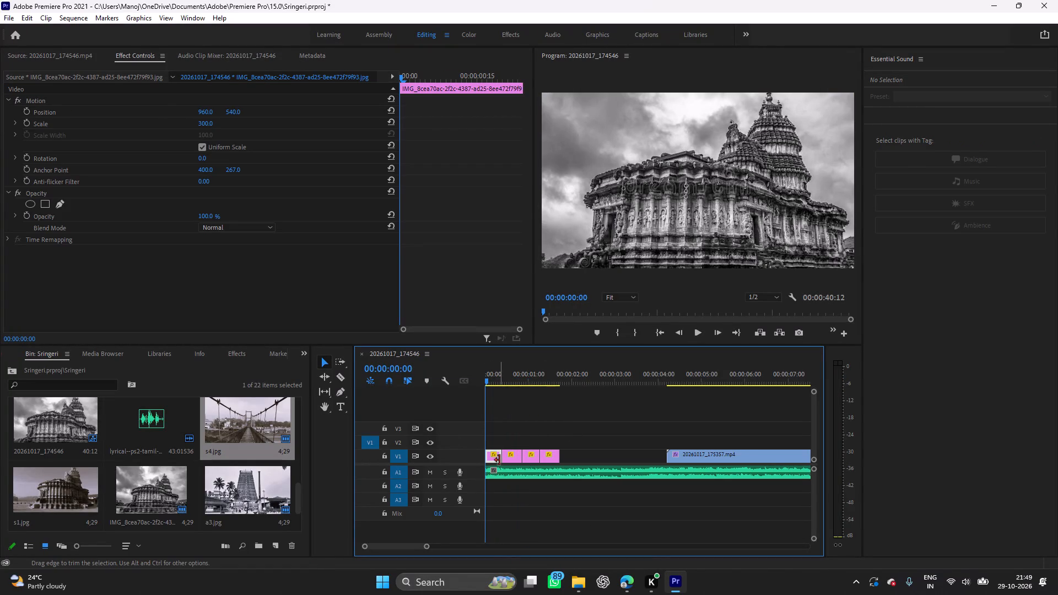
drag(500, 460, 489, 461)
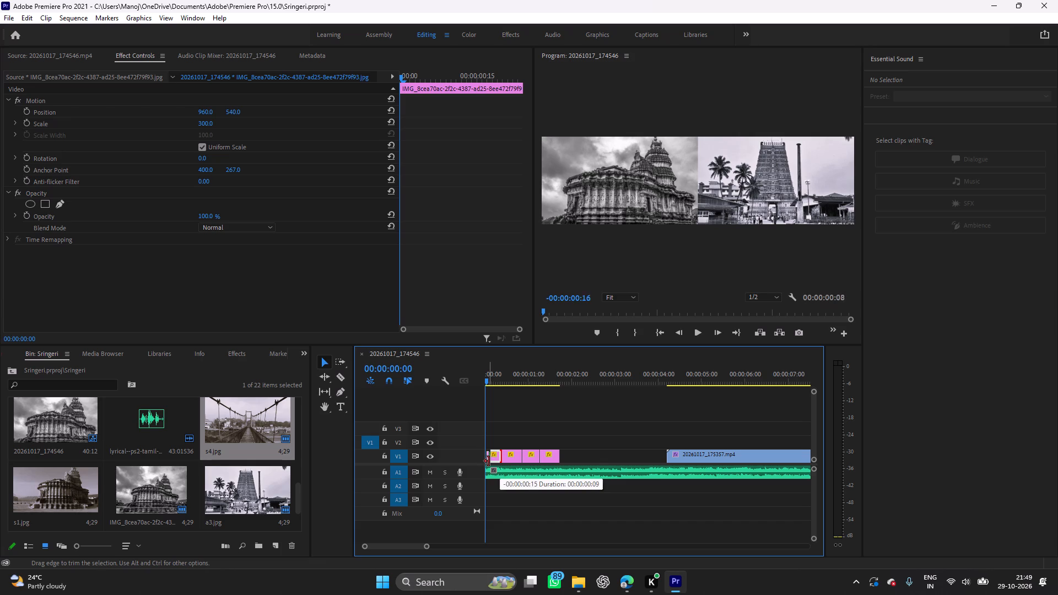
drag(489, 461, 494, 461)
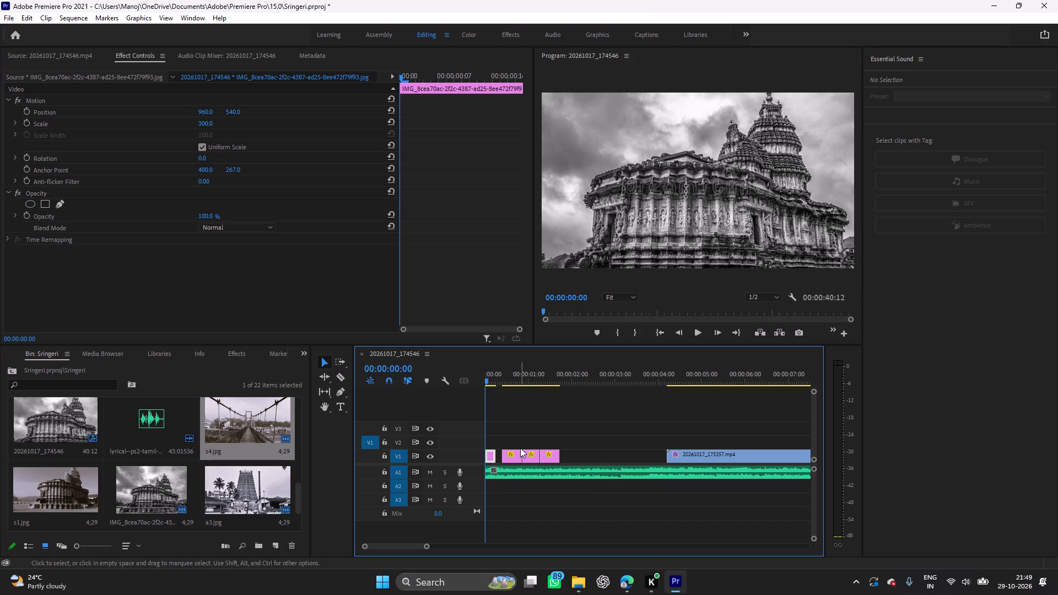
Shorten the a3.jpg clip by trimming its end and move it directly against the end of the first photo.
click(513, 456)
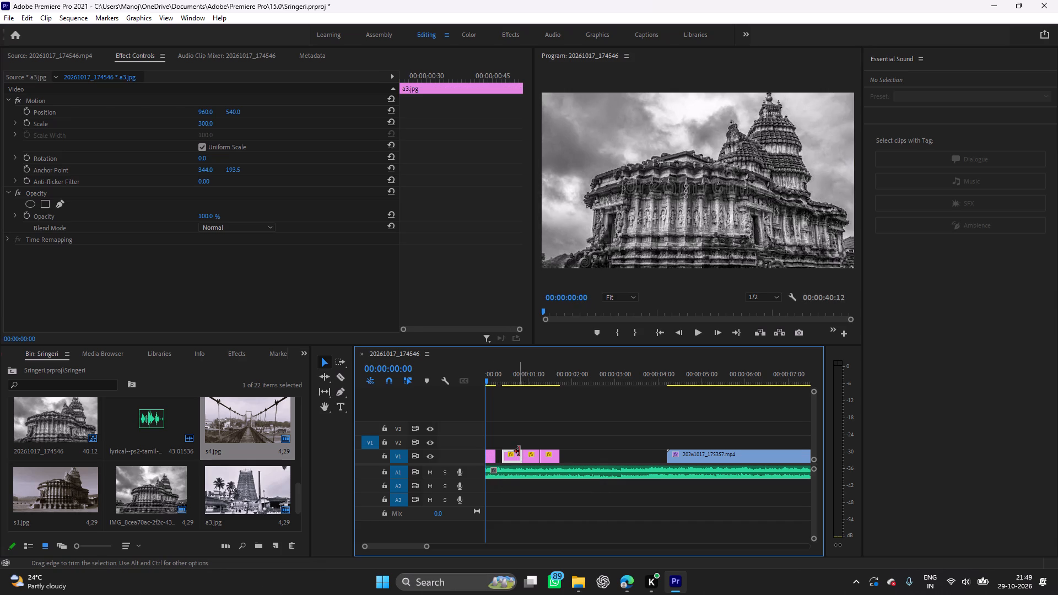
drag(519, 451, 508, 455)
click(510, 457)
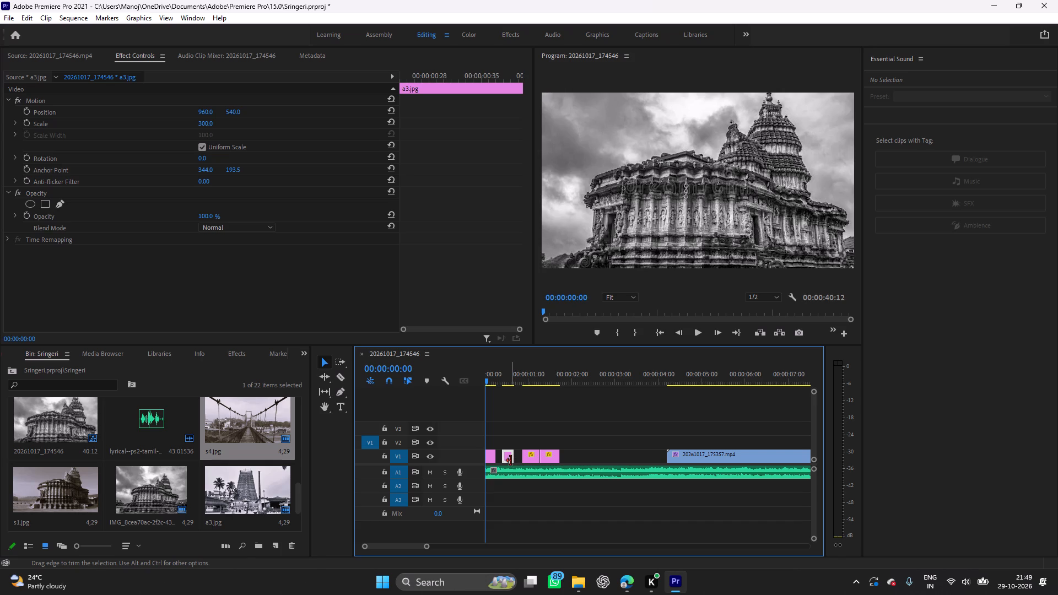
click(509, 456)
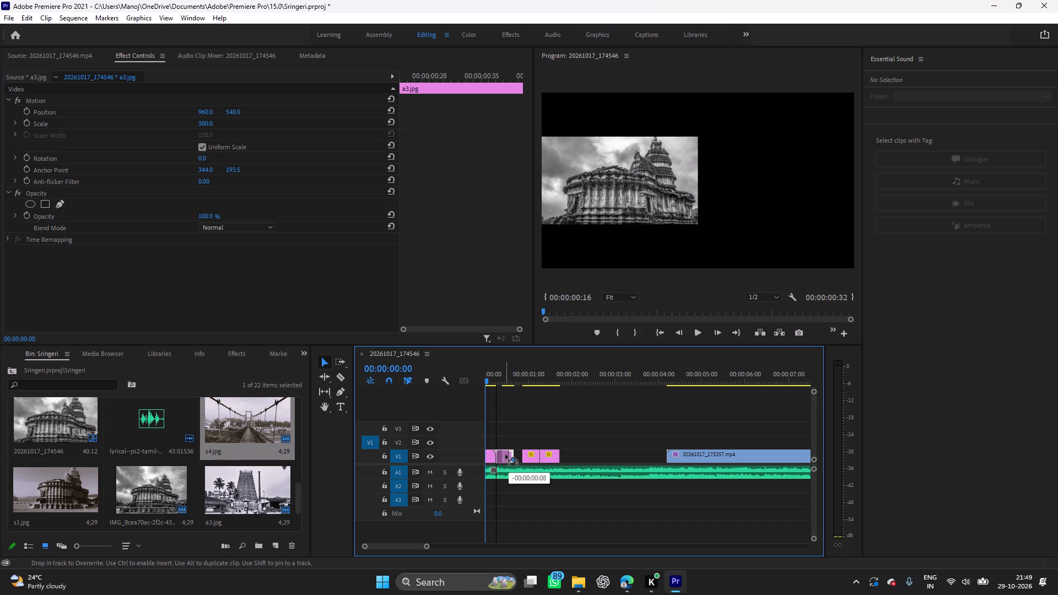
click(533, 429)
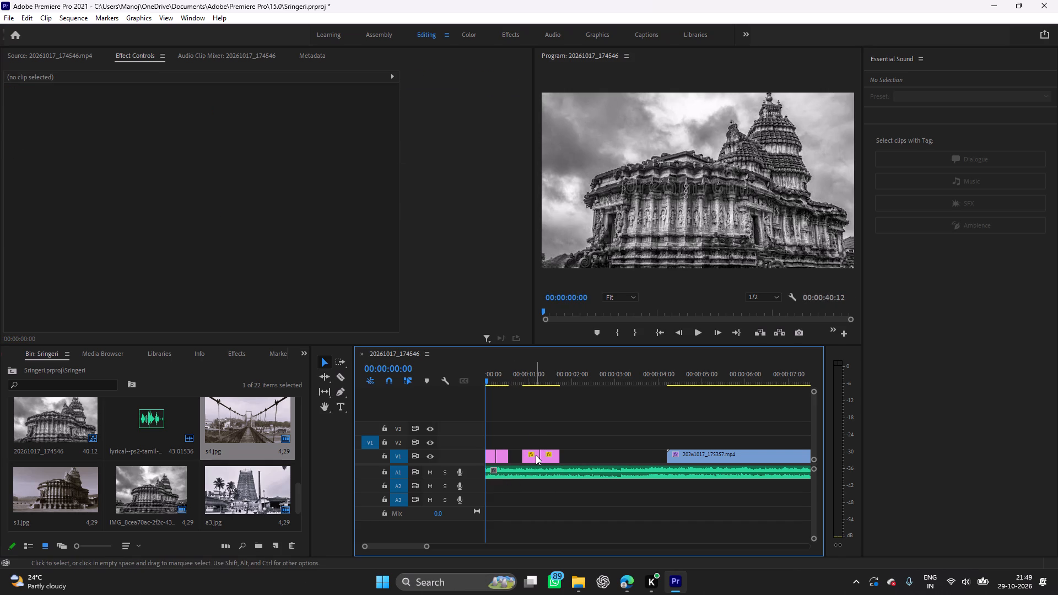
Shorten the s2.jpg clip by trimming its end and move it directly against the end of a3.jpg.
click(528, 456)
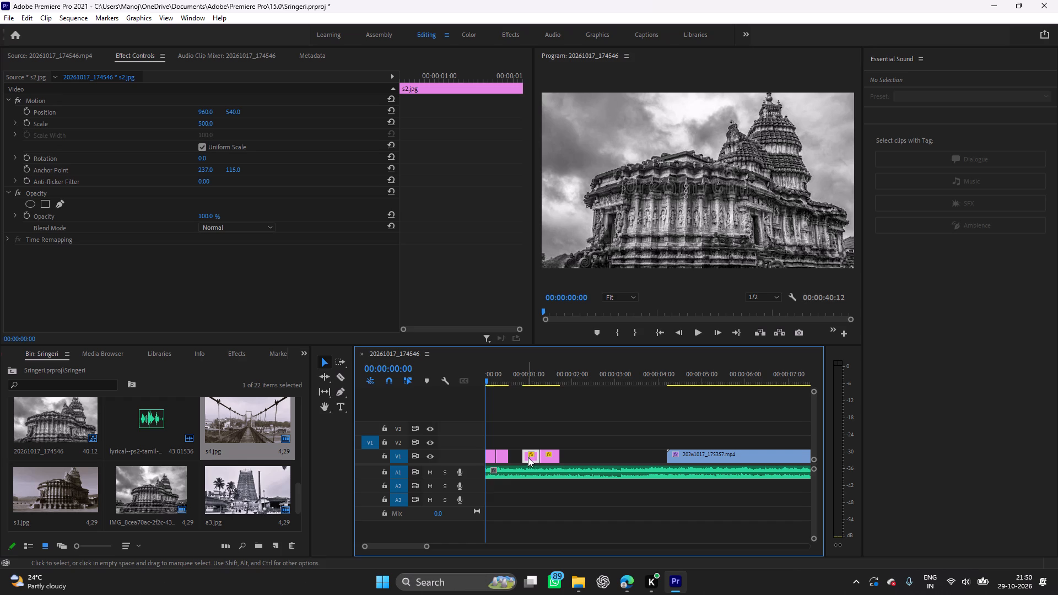
drag(537, 458, 532, 458)
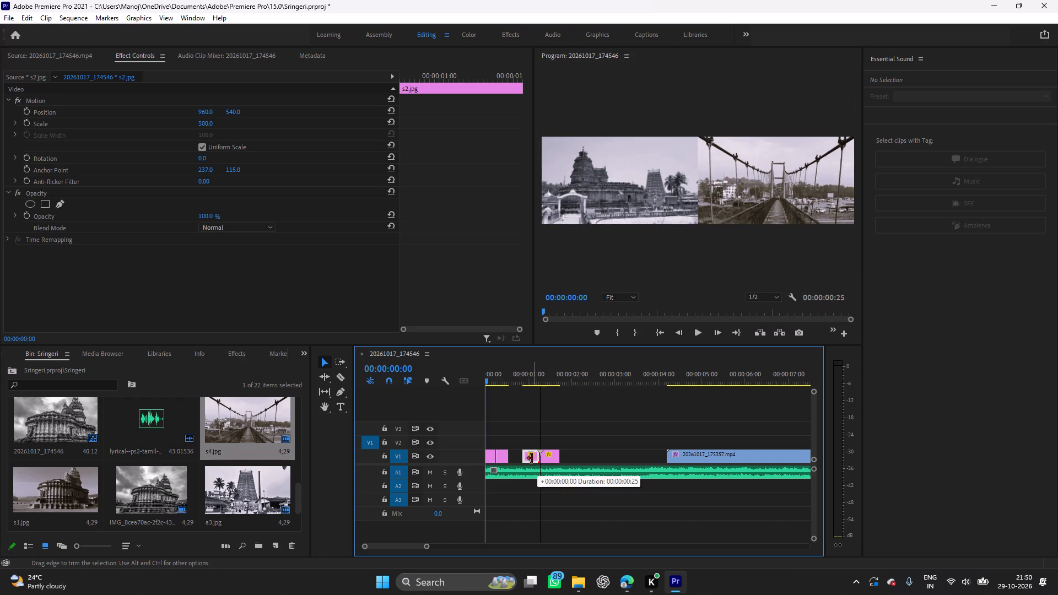
drag(532, 458, 531, 459)
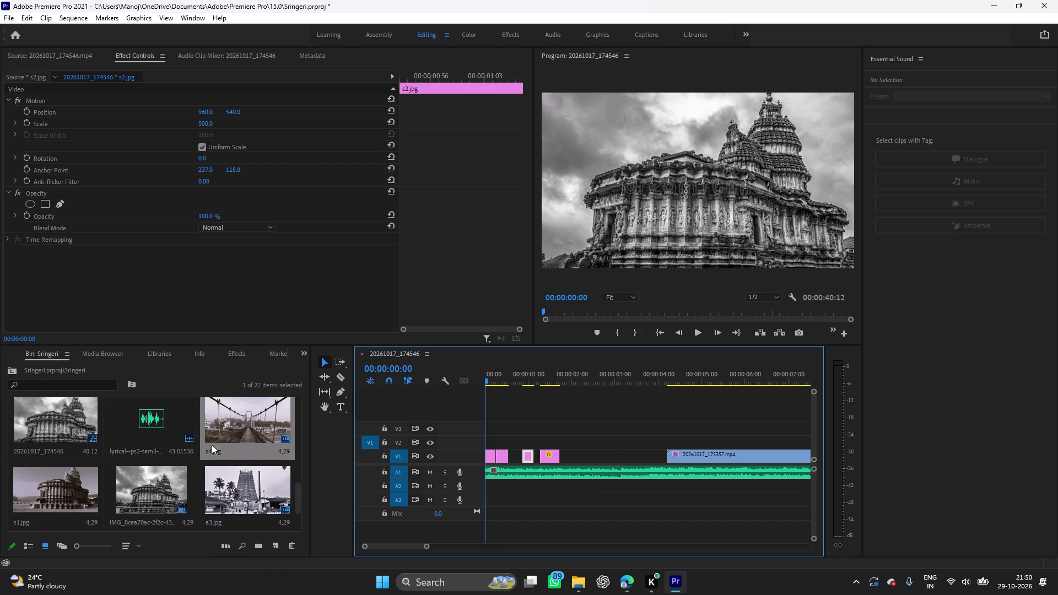
scroll(203, 473, down, 1)
scroll(203, 473, up, 1)
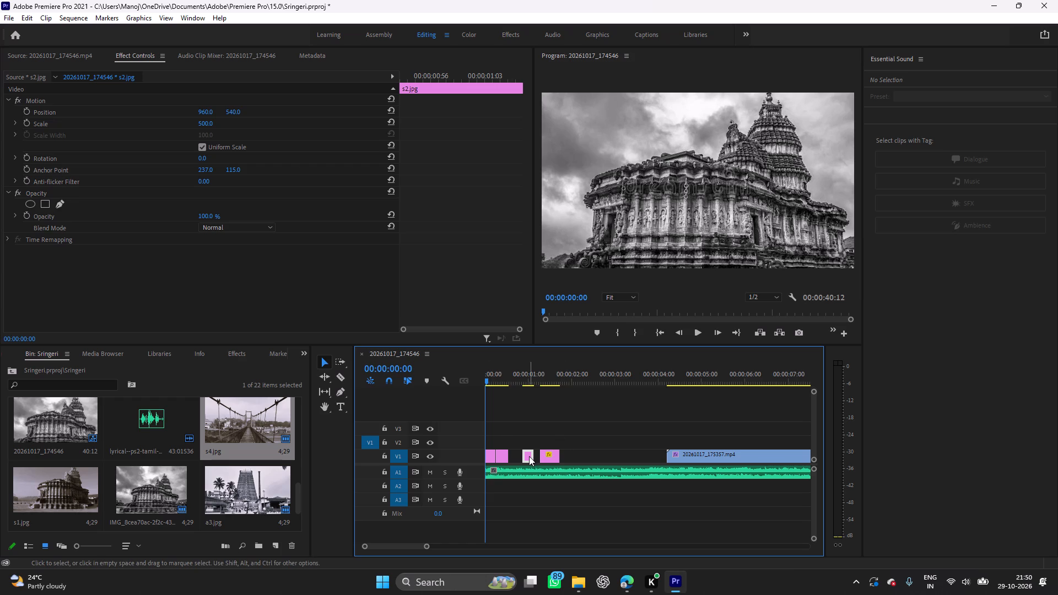
drag(529, 456, 518, 459)
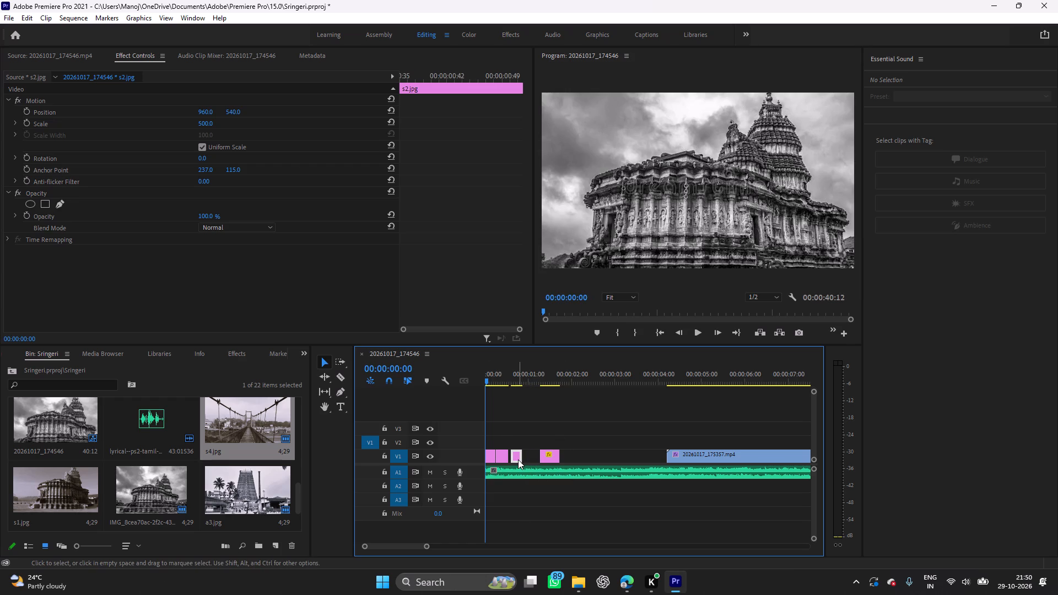
click(516, 458)
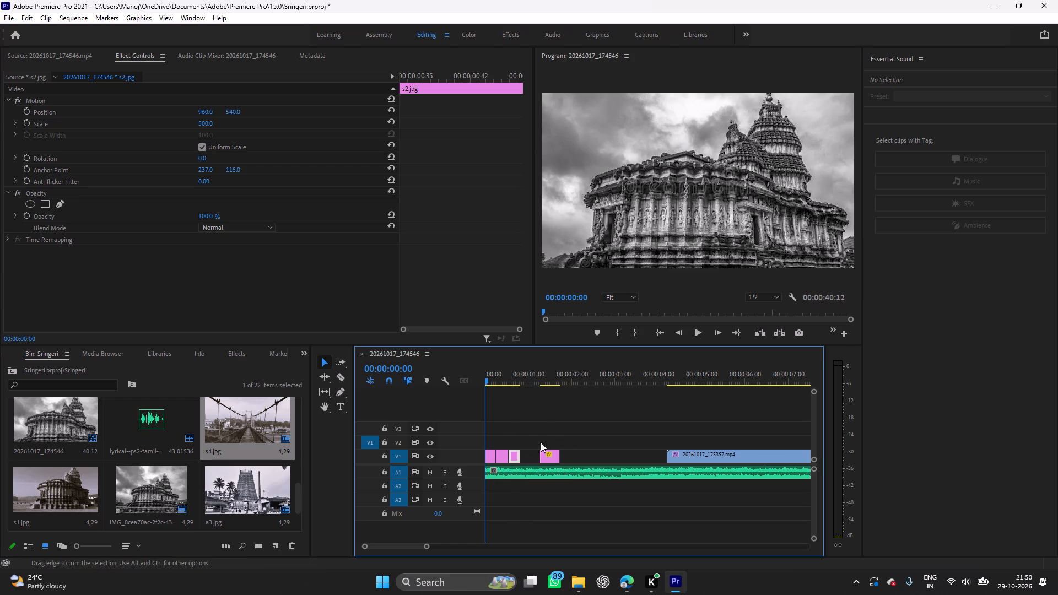
click(542, 420)
Trim the end of the s4.jpg clip and move it directly against the end of s2.jpg.
click(546, 456)
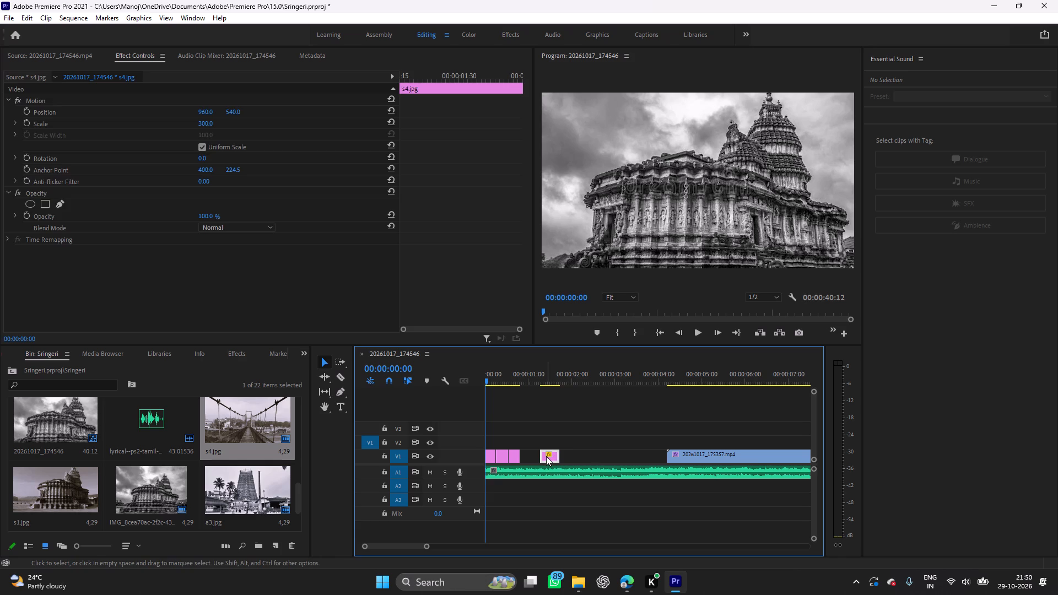
drag(558, 456, 552, 457)
drag(546, 456, 528, 461)
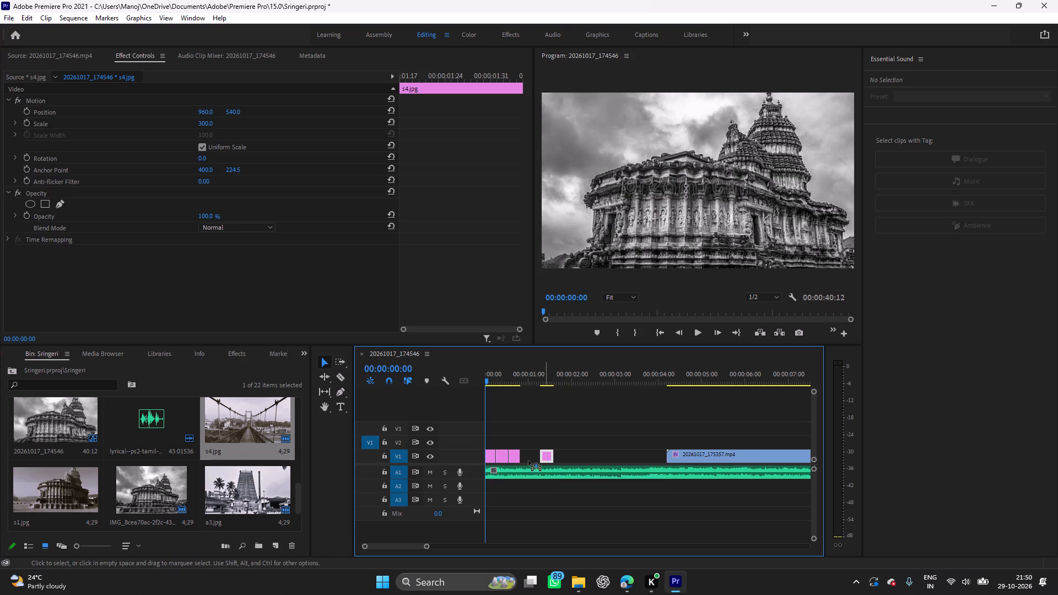
drag(528, 461, 522, 462)
click(545, 423)
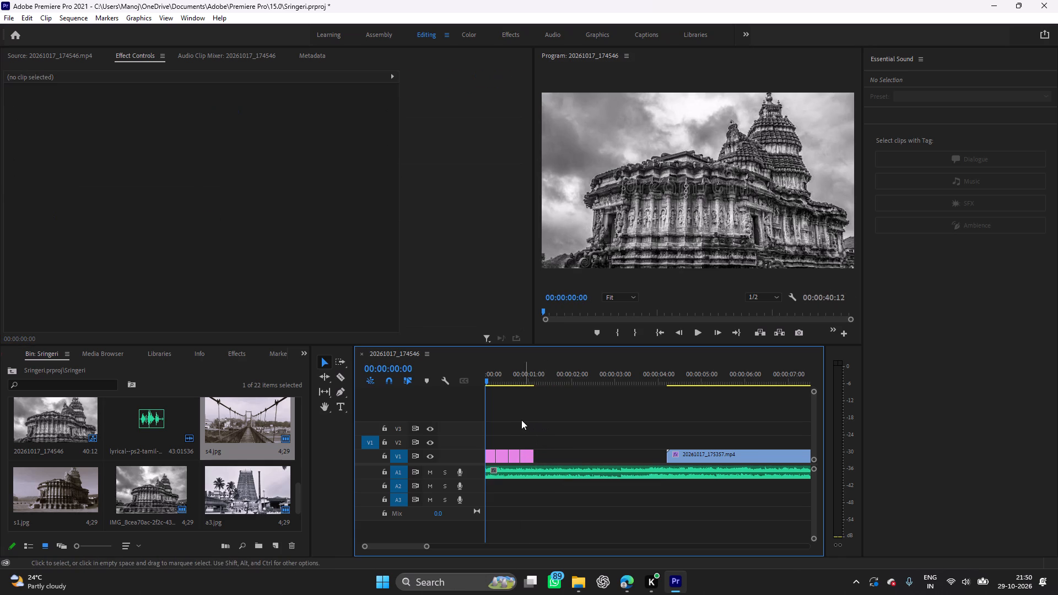
key(b)
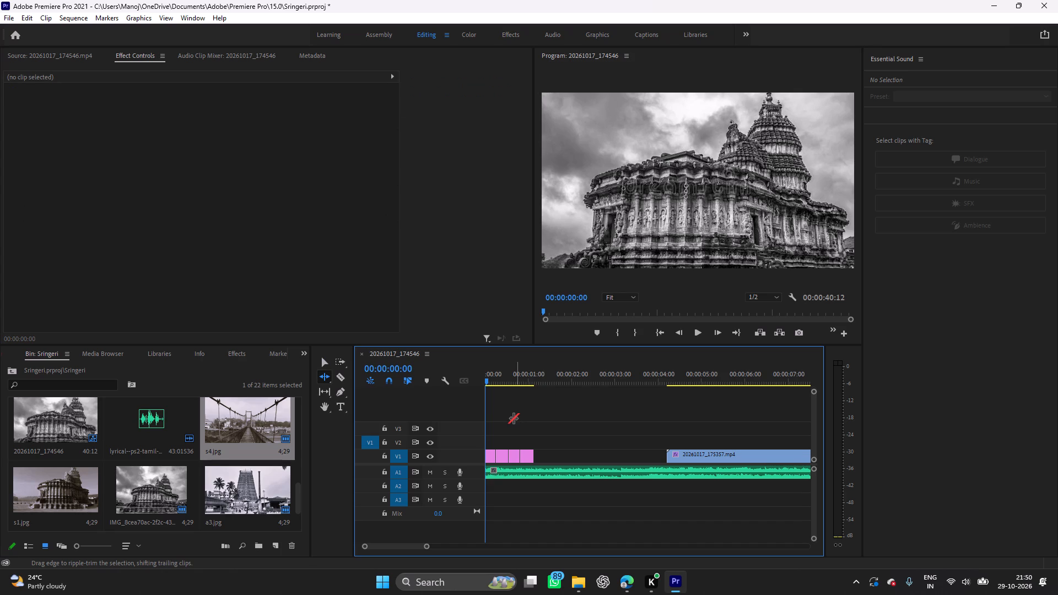
key(v)
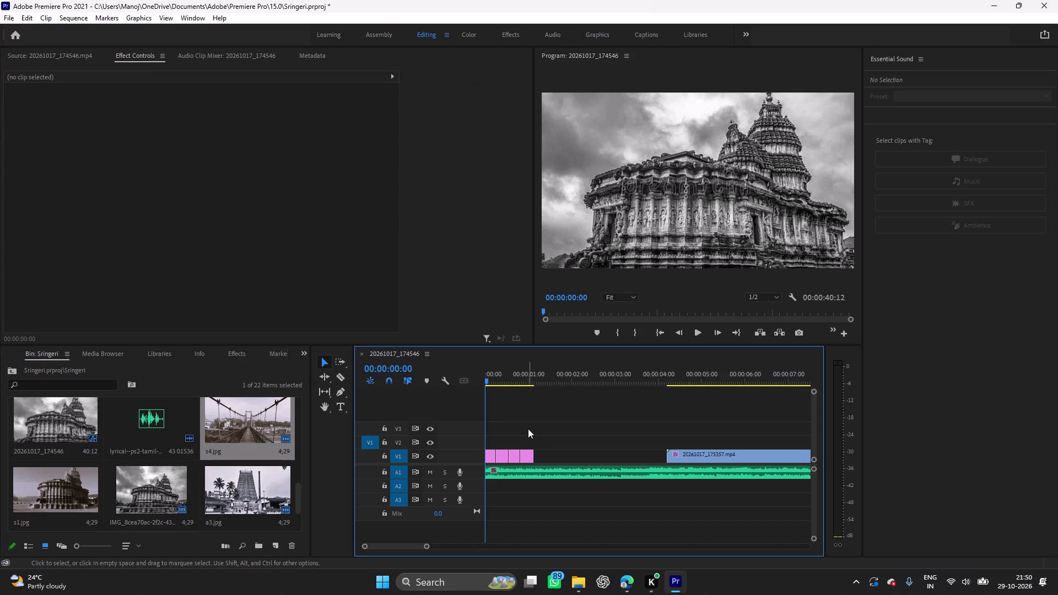
Play the shortened photo clips with the music twice from the start, and replay the gap before 20261017_175357.mp4.
key(space)
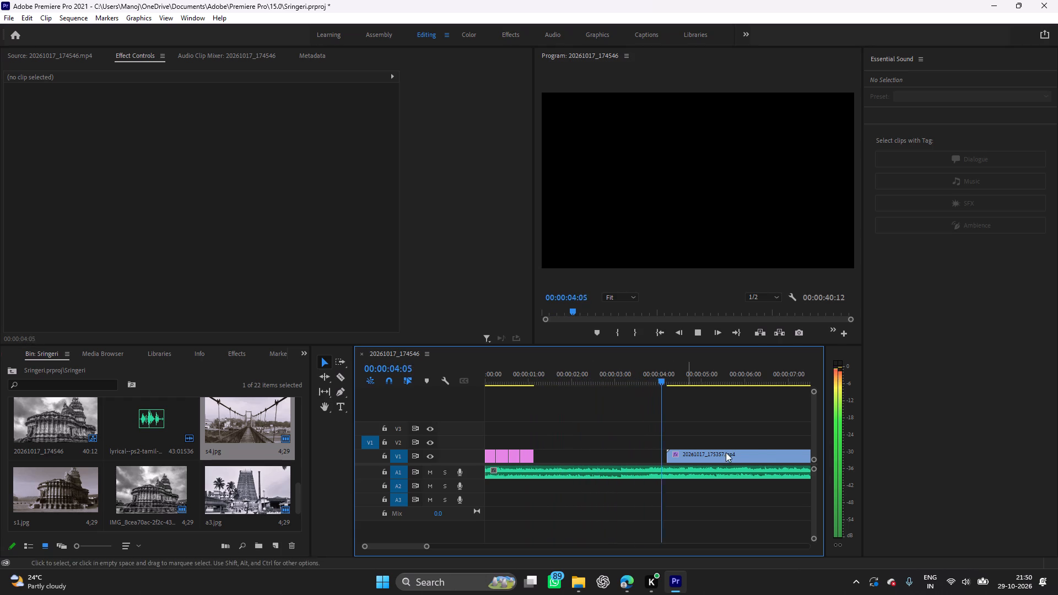
key(space)
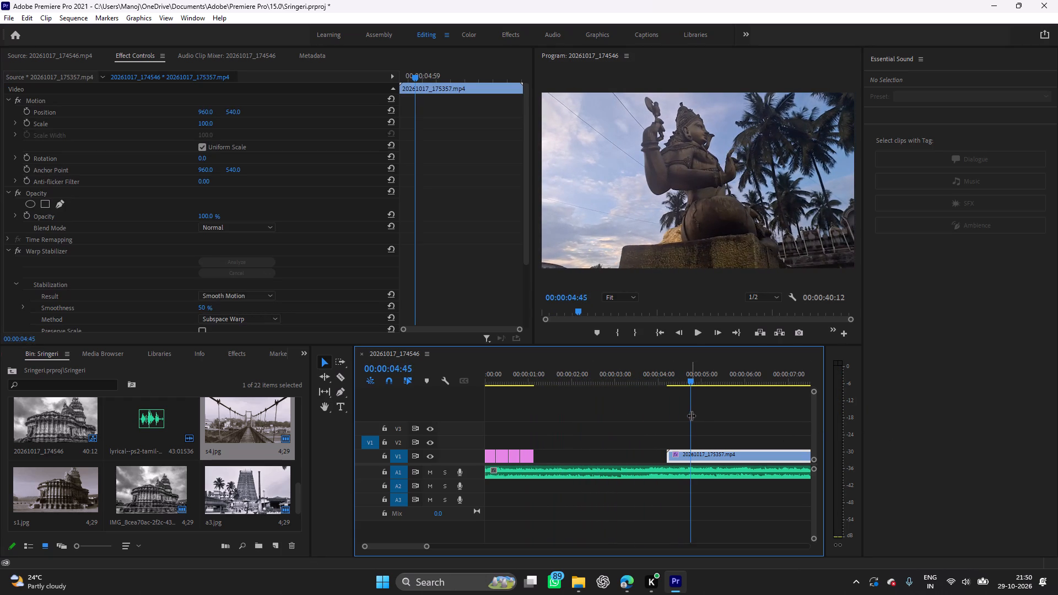
drag(691, 415, 432, 432)
key(space)
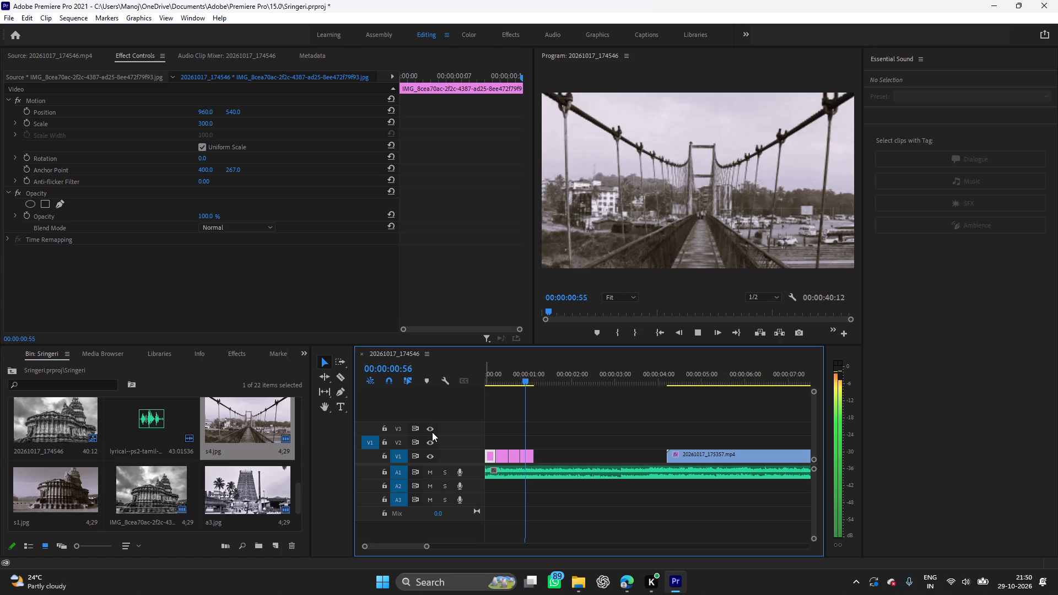
key(space)
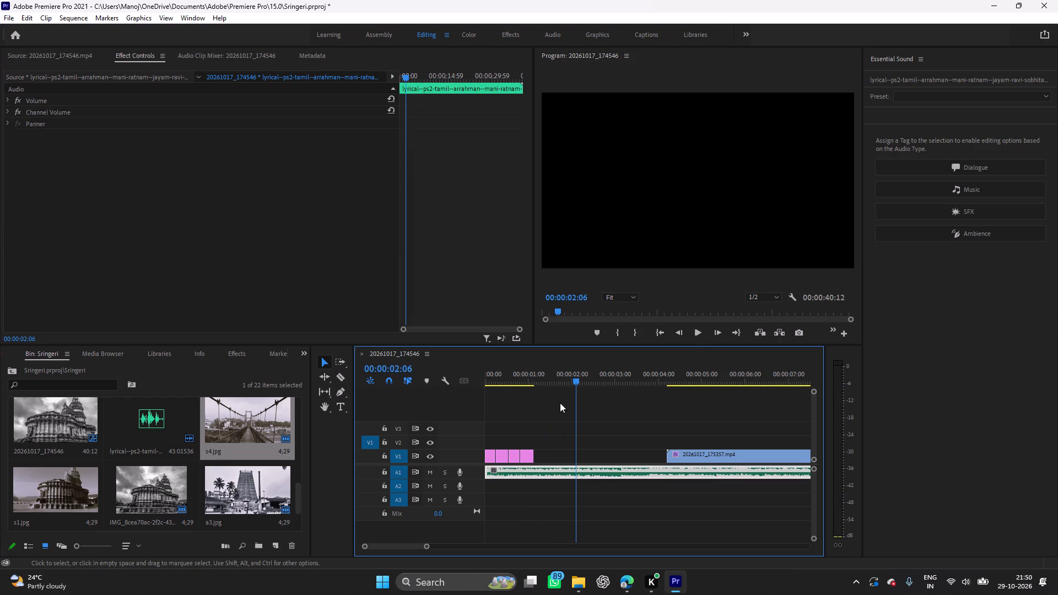
drag(578, 418, 563, 420)
key(space)
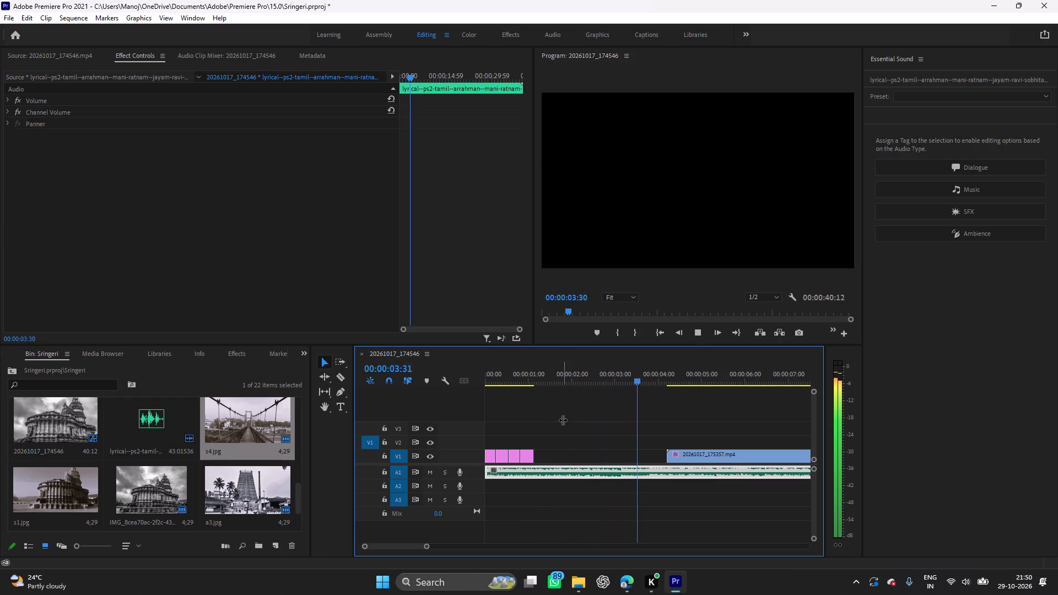
key(space)
Scrub back over the bridge photo to the sequence start and play the photos and following gap with the music.
drag(669, 409, 528, 419)
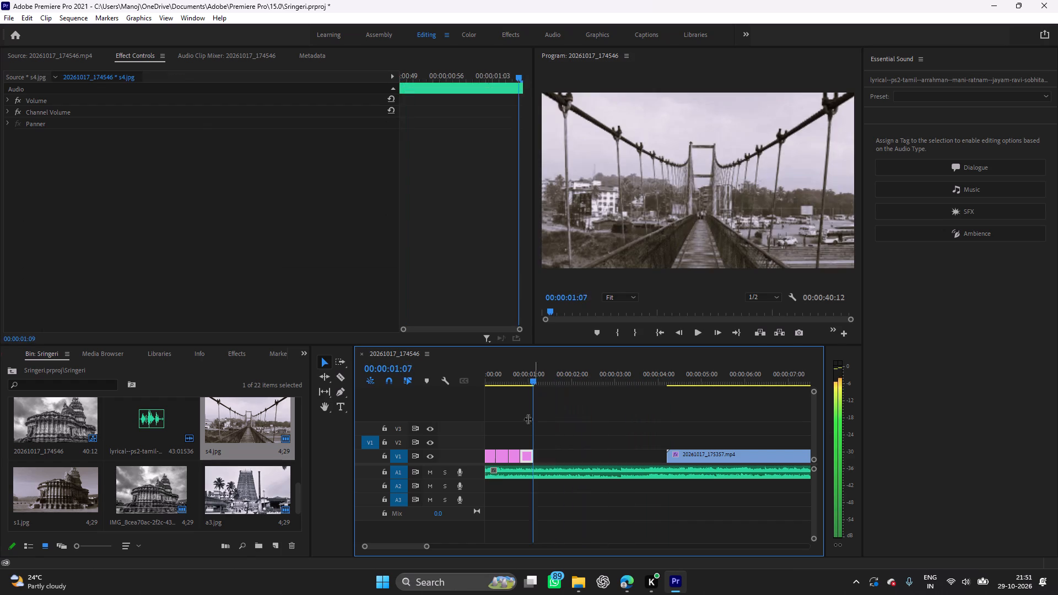
drag(528, 419, 531, 419)
click(508, 418)
drag(532, 410, 526, 412)
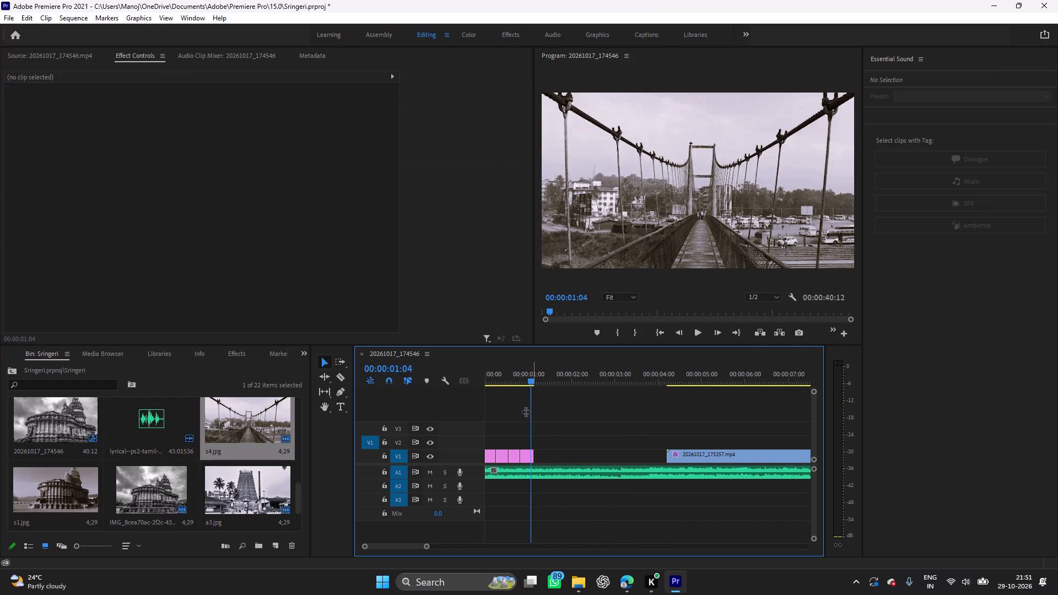
drag(526, 412, 490, 420)
key(space)
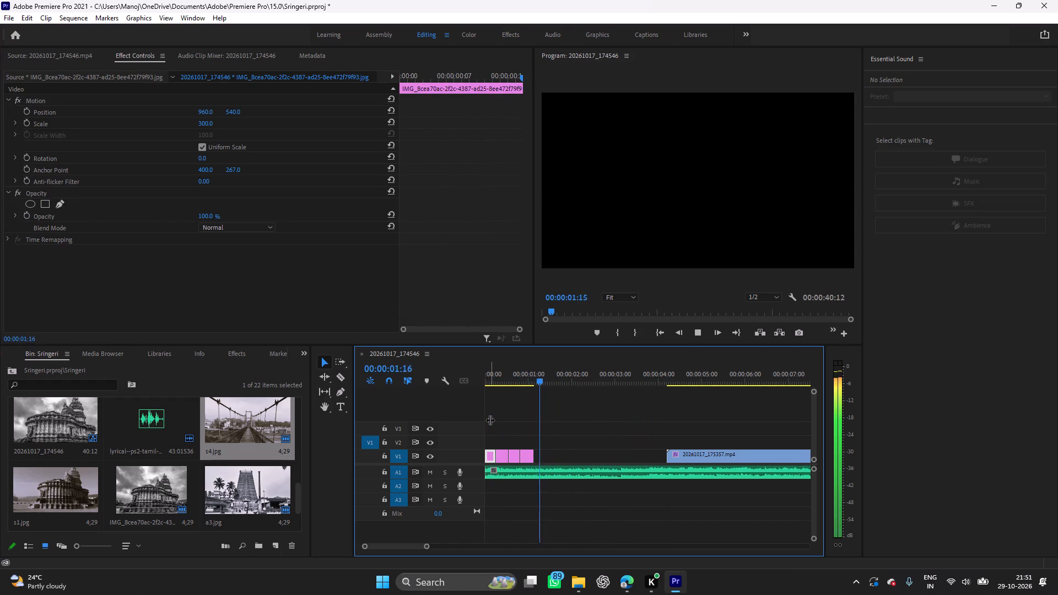
key(space)
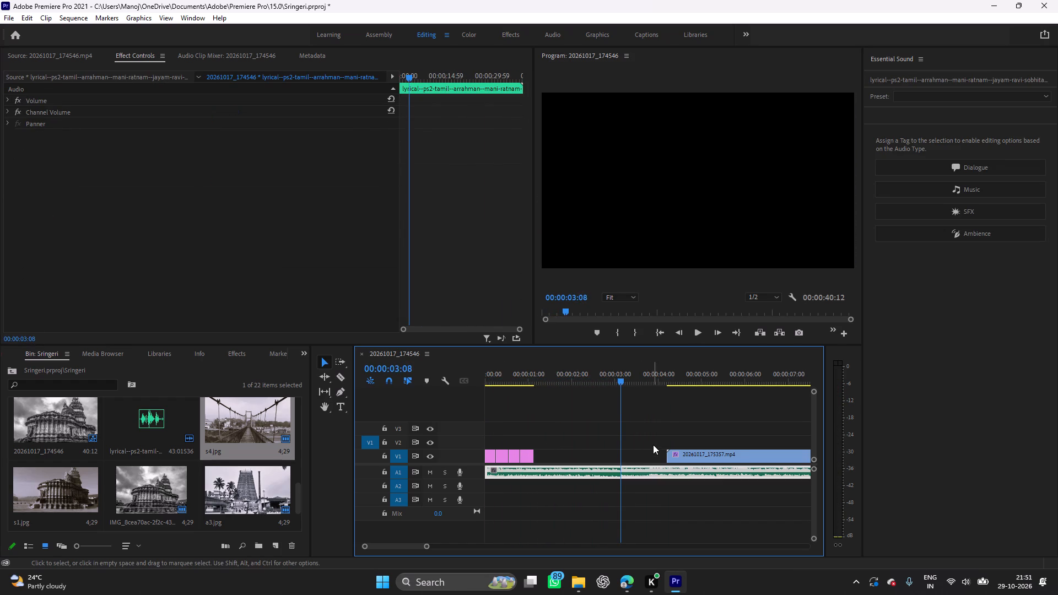
Replay the music from just after the last photo clip to find a cut point.
click(616, 430)
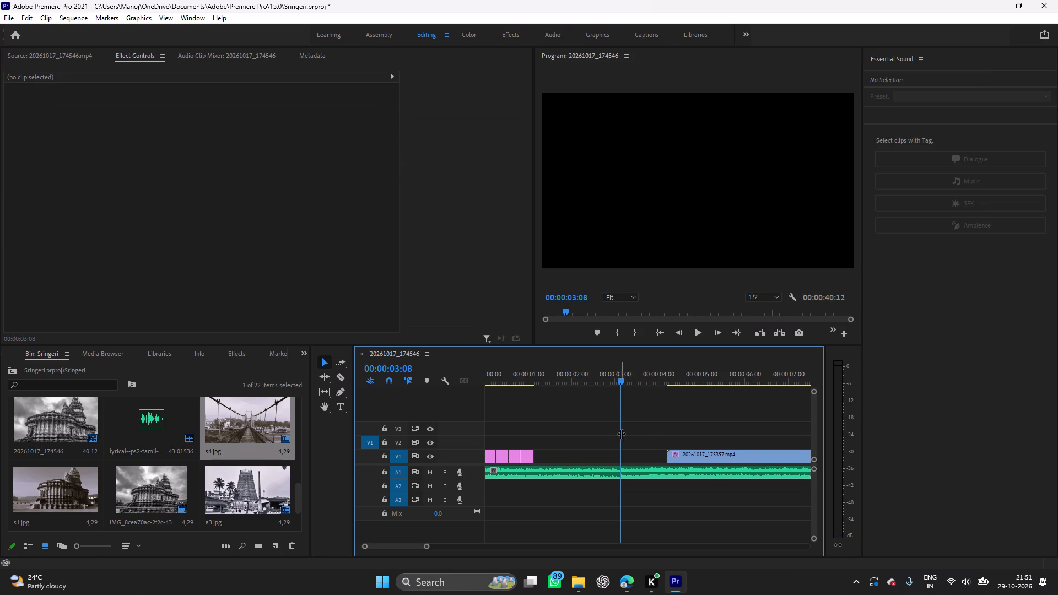
drag(622, 434, 548, 450)
key(space)
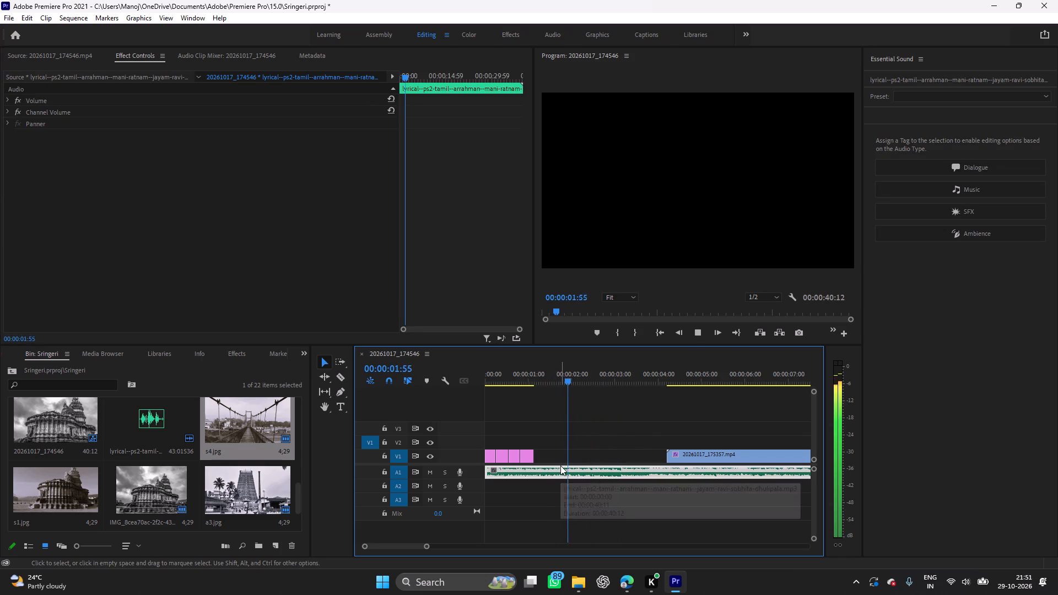
key(space)
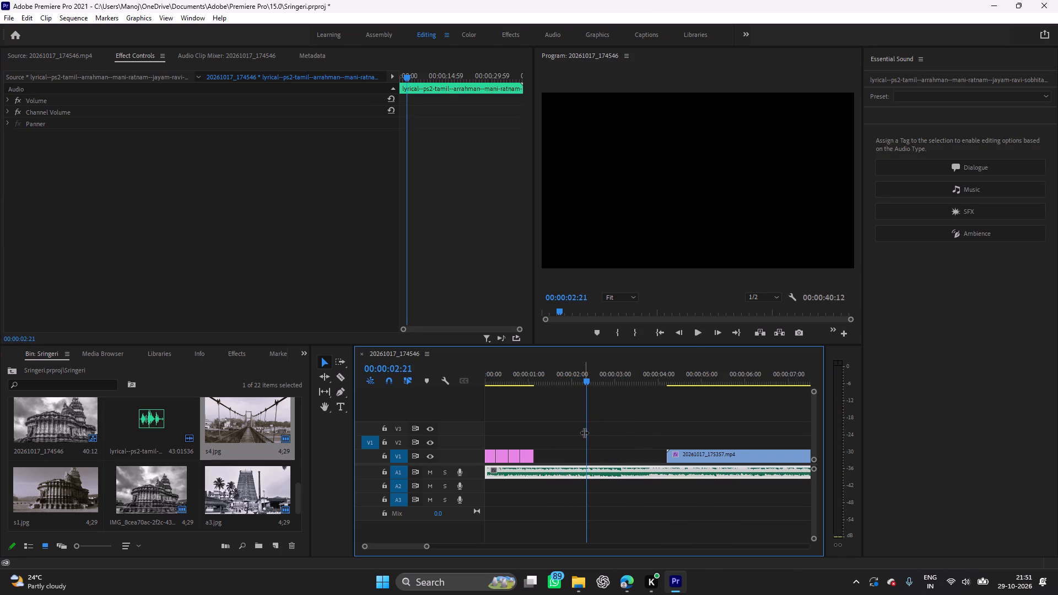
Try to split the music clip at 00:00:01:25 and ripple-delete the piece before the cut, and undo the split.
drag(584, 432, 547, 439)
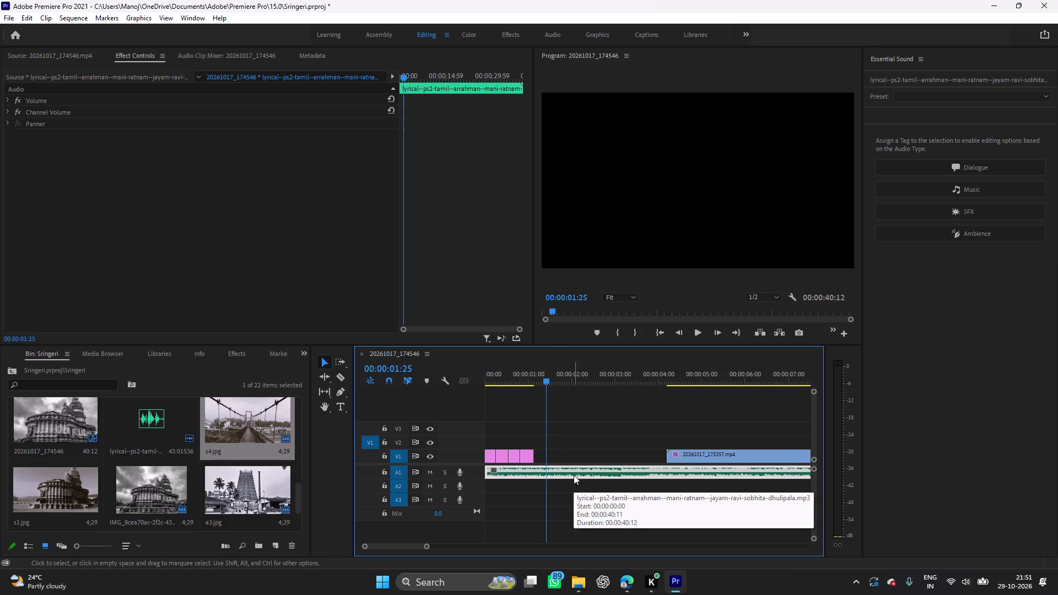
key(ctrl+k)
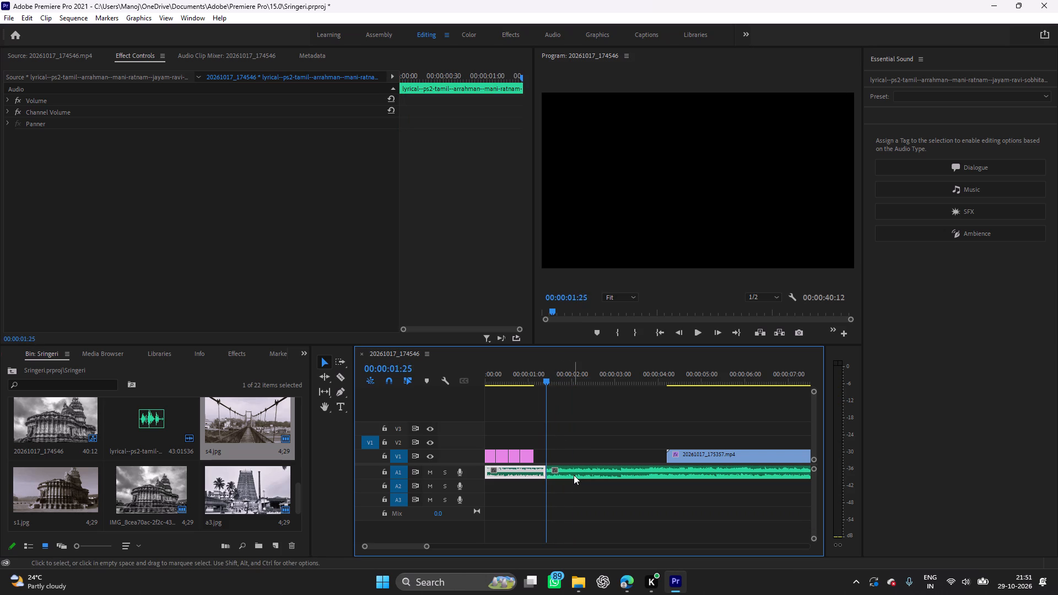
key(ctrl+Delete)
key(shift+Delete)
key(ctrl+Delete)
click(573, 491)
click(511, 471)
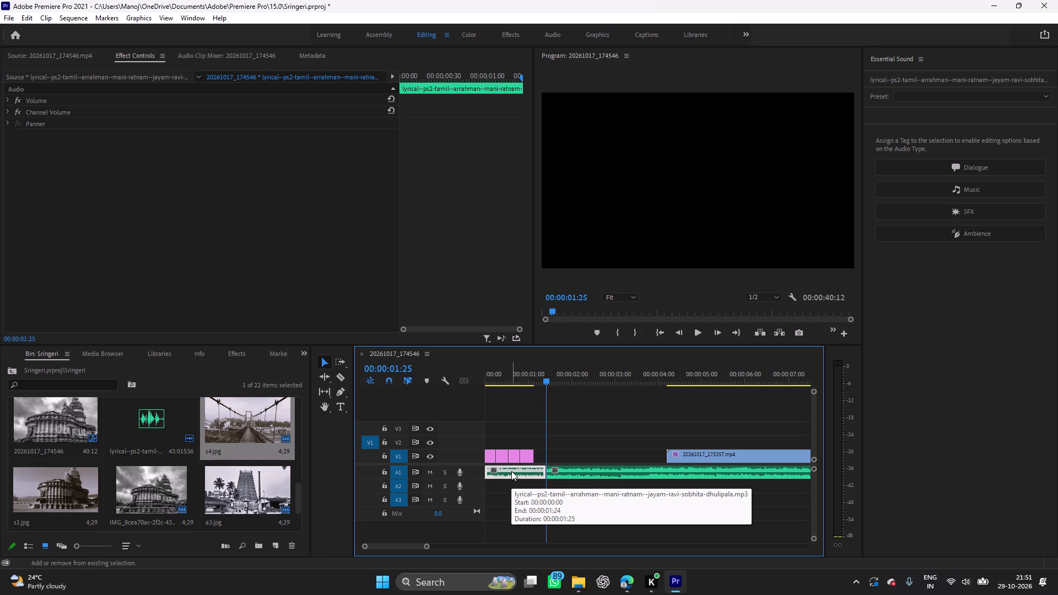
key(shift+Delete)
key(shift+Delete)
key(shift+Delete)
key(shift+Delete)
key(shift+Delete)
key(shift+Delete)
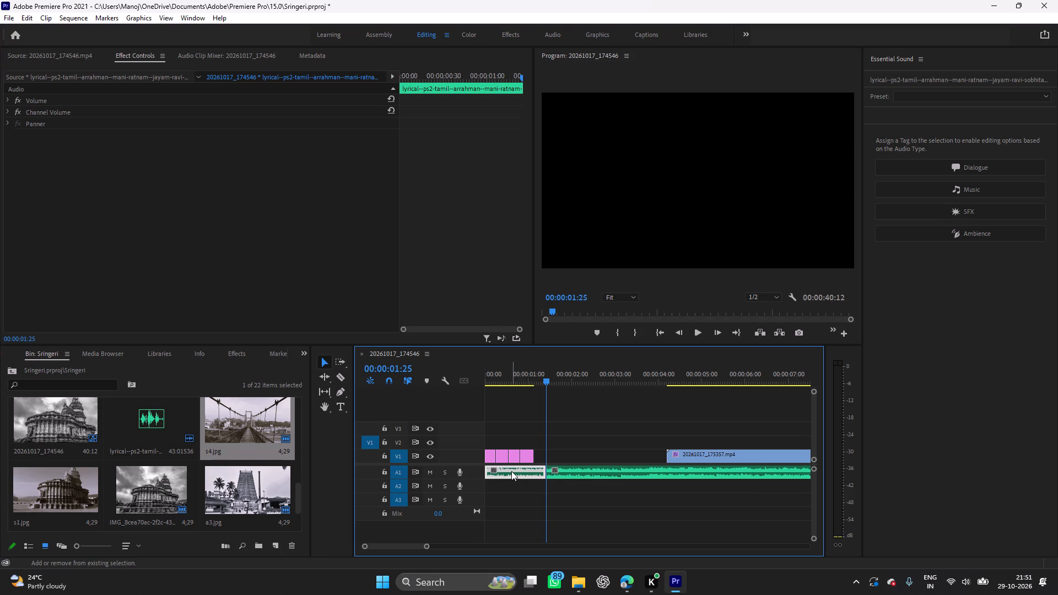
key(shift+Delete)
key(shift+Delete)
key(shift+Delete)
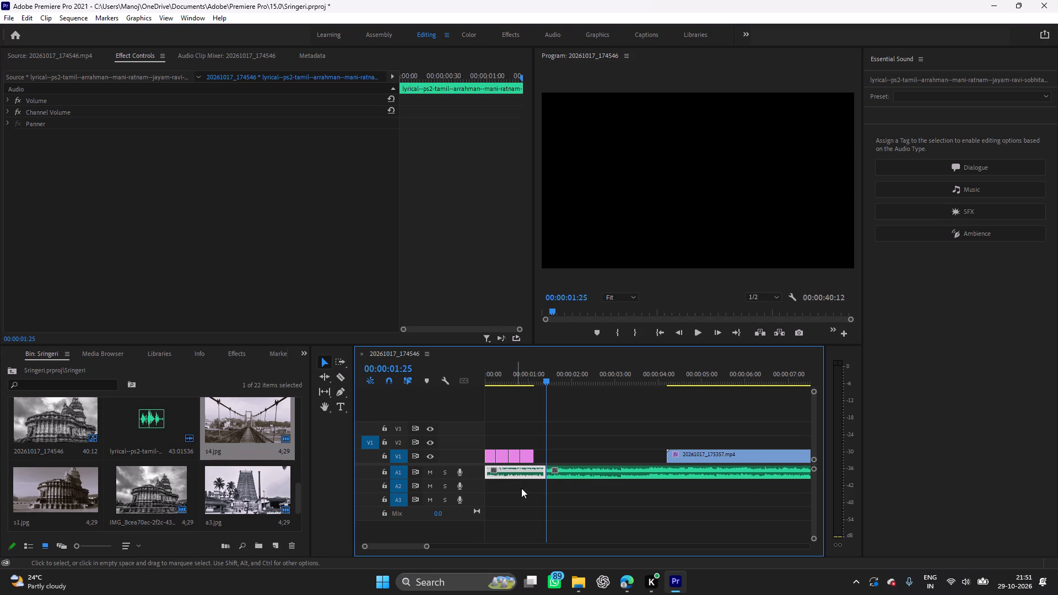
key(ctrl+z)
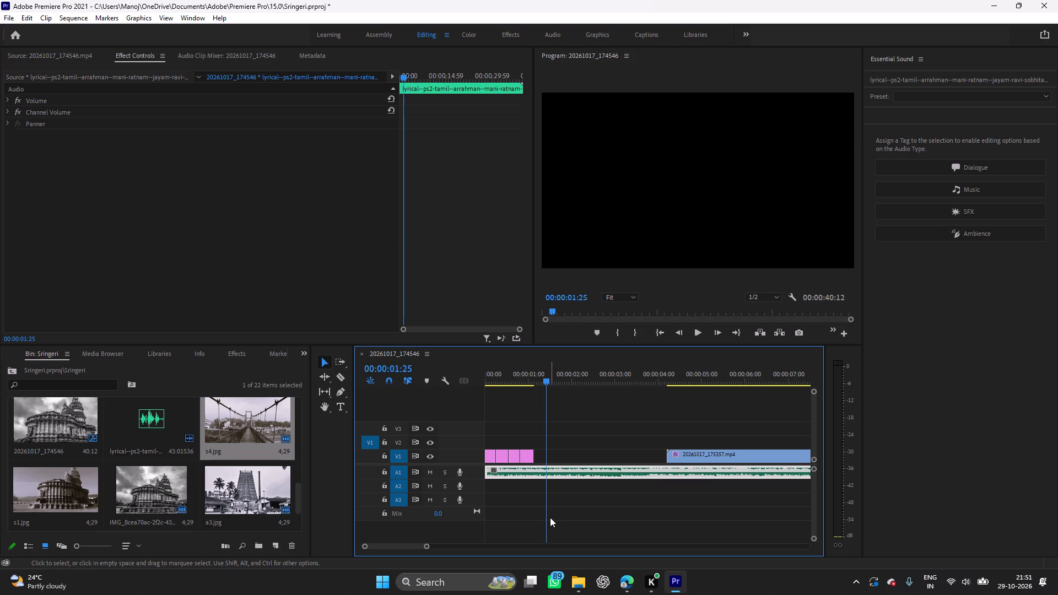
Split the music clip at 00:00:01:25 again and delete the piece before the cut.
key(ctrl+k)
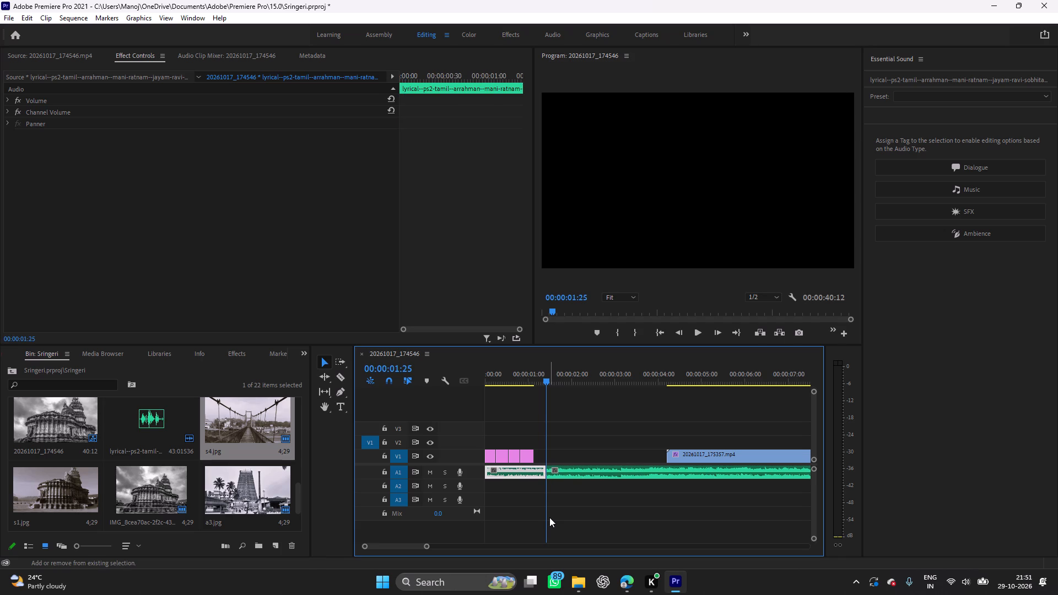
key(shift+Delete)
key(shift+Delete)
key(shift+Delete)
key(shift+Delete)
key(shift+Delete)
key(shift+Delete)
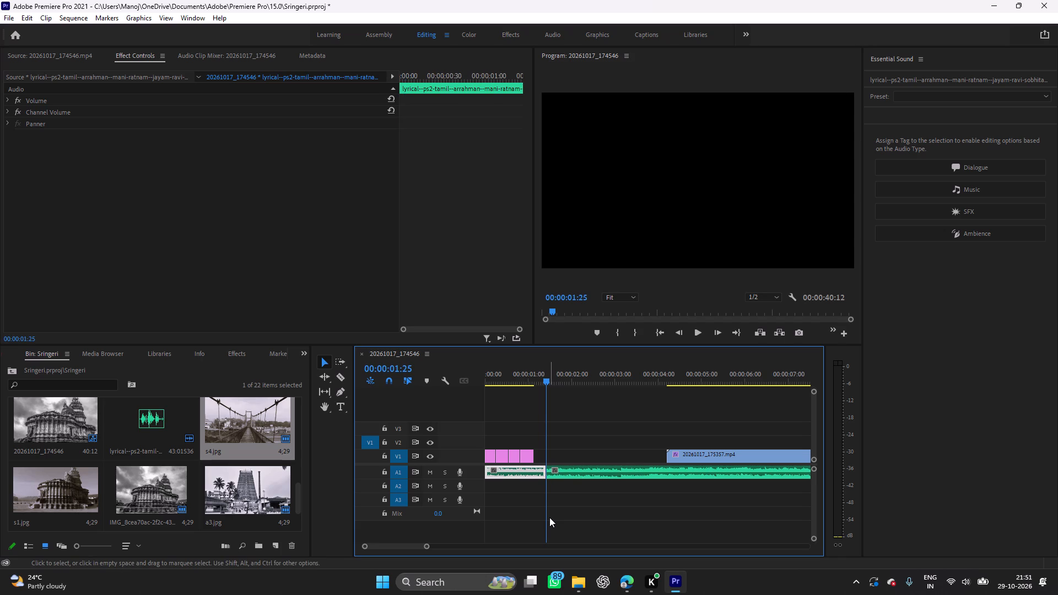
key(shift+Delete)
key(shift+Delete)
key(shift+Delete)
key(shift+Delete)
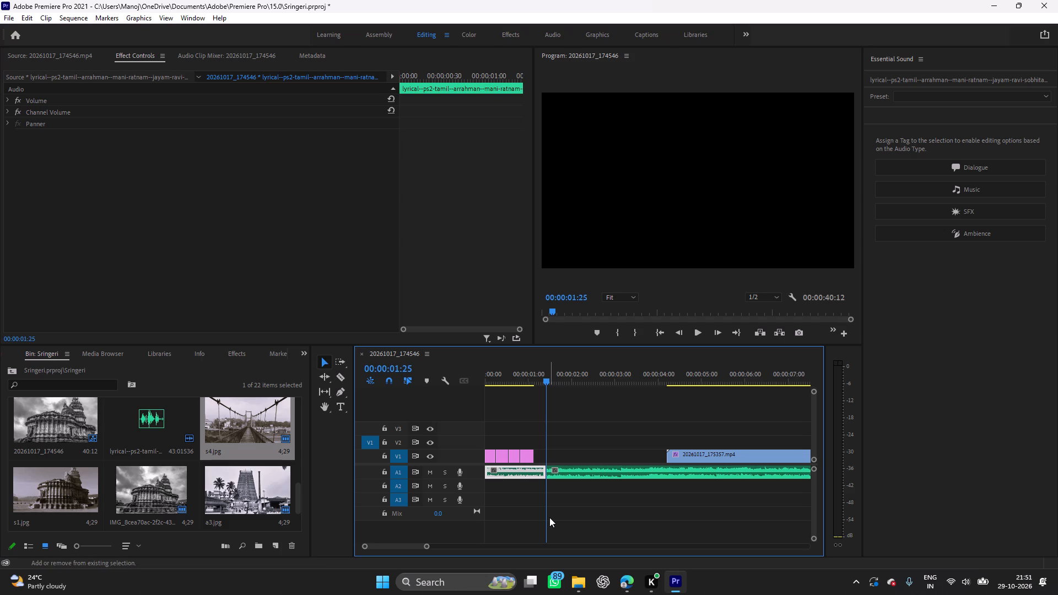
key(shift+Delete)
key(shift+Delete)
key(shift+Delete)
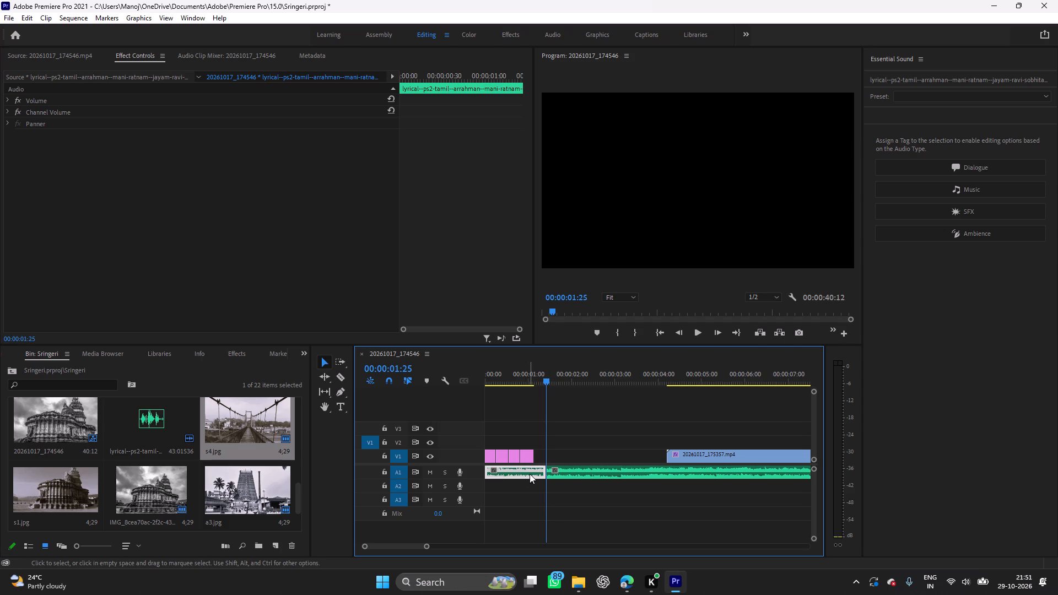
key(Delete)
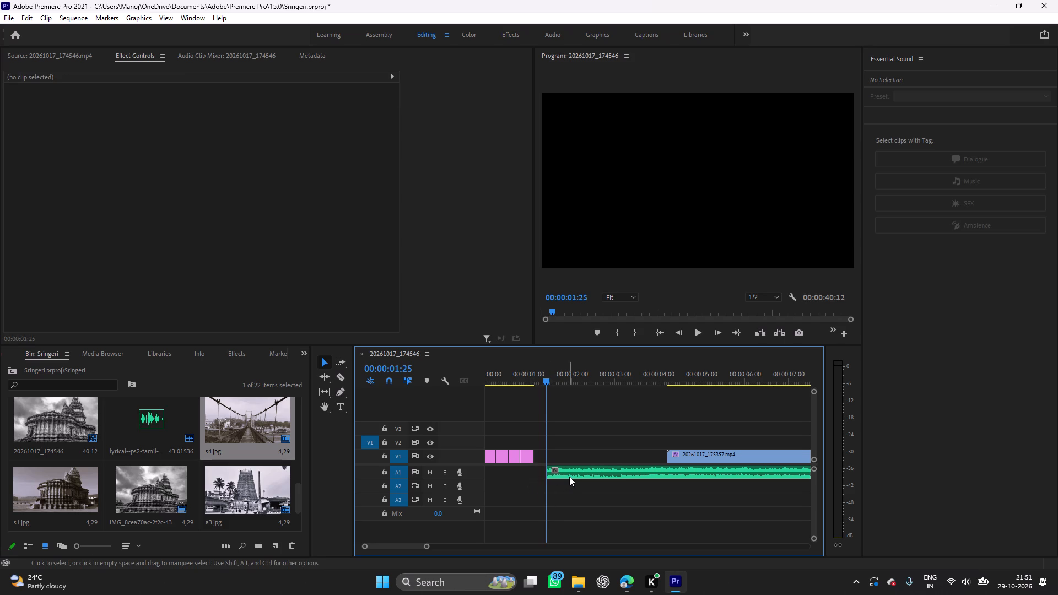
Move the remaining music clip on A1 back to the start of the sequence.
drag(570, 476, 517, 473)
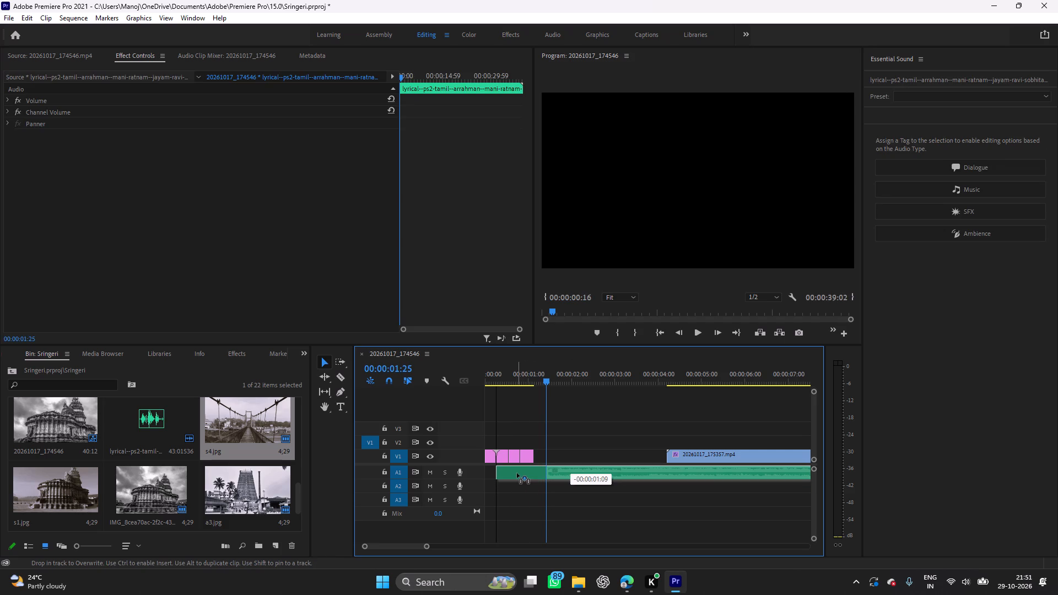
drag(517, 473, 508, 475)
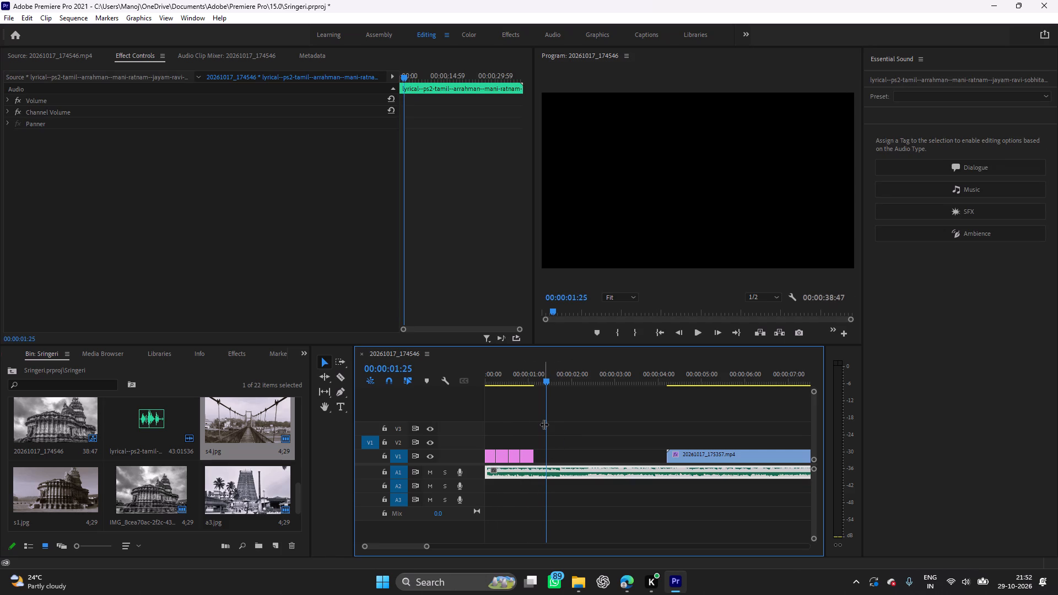
Play the sequence twice from the start to check the photo clips and following gap against the shifted music.
drag(544, 424, 431, 419)
key(space)
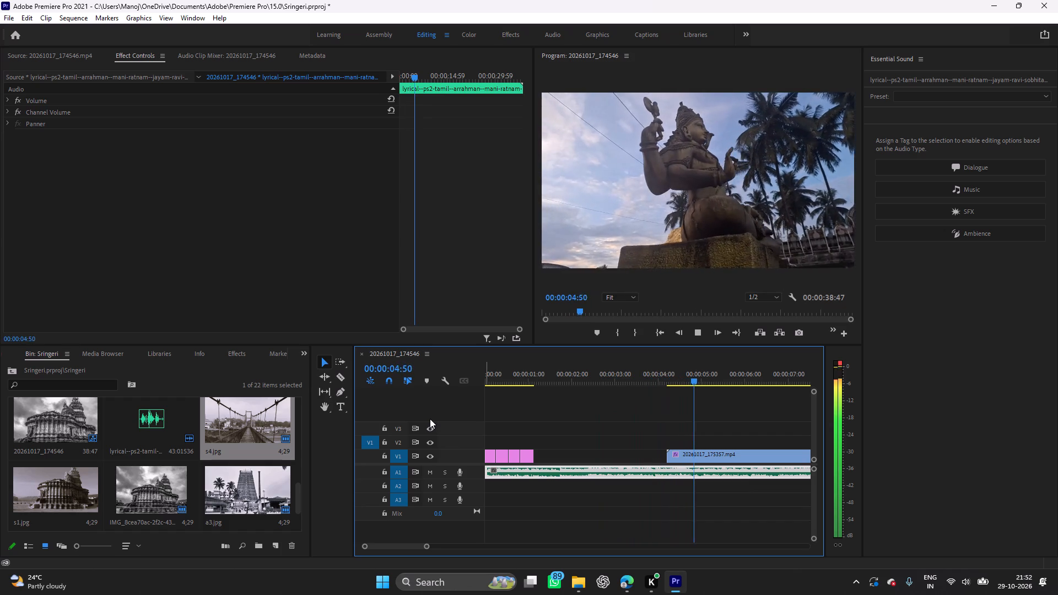
key(space)
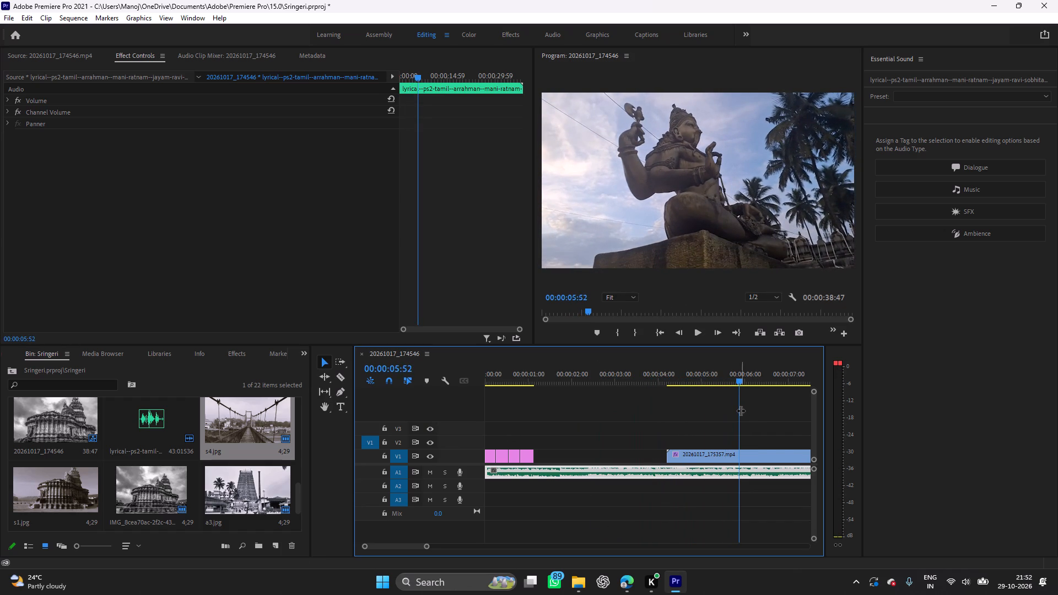
drag(741, 410, 435, 435)
key(space)
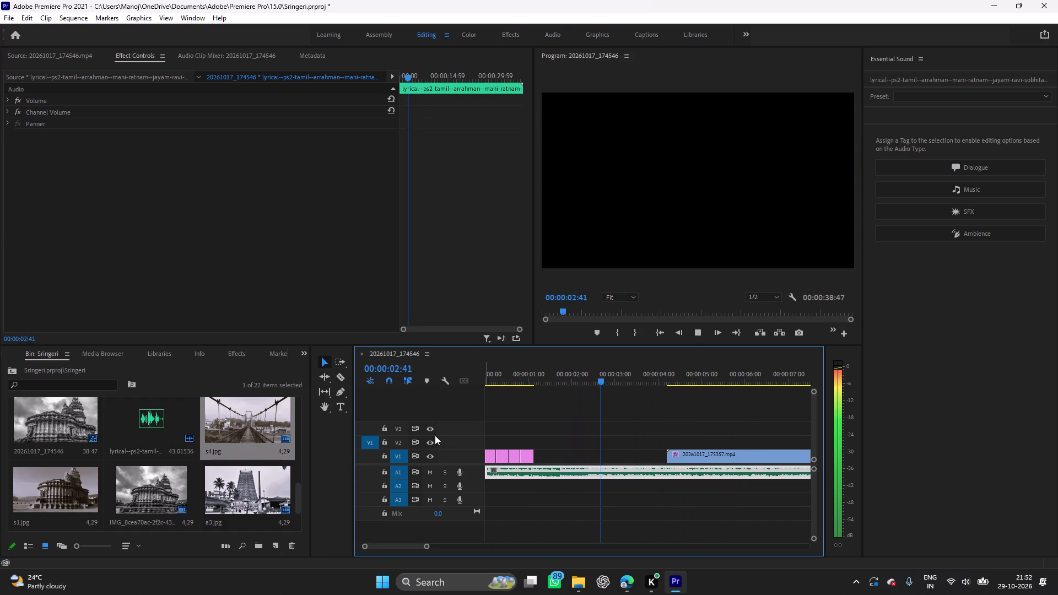
key(space)
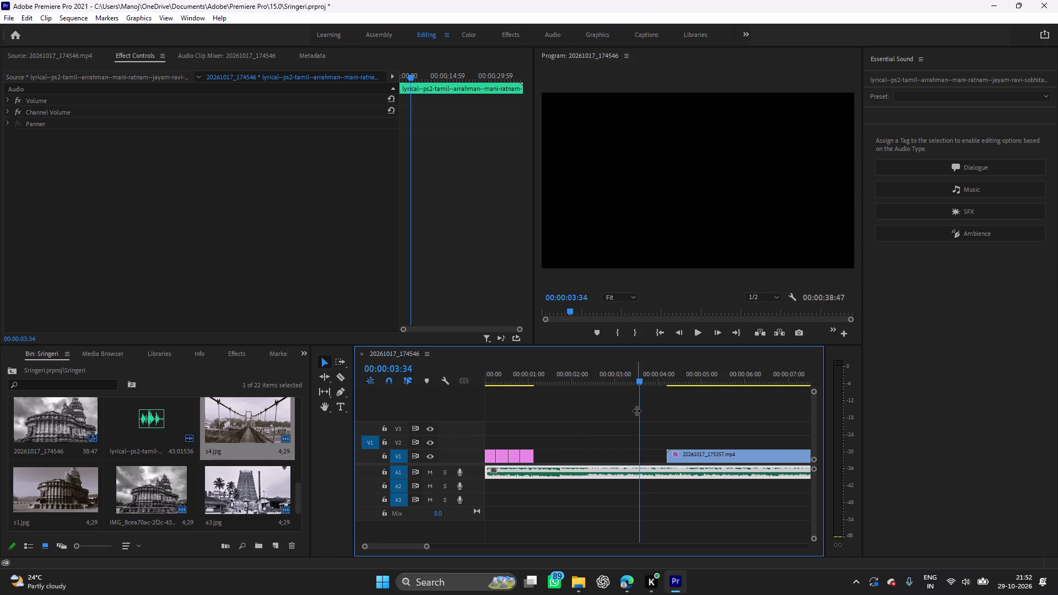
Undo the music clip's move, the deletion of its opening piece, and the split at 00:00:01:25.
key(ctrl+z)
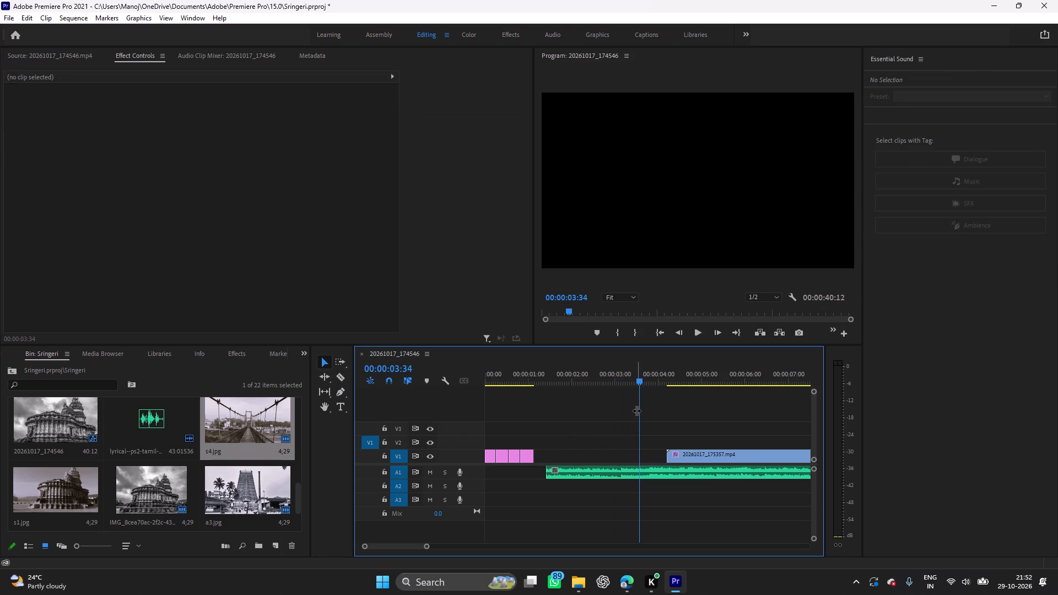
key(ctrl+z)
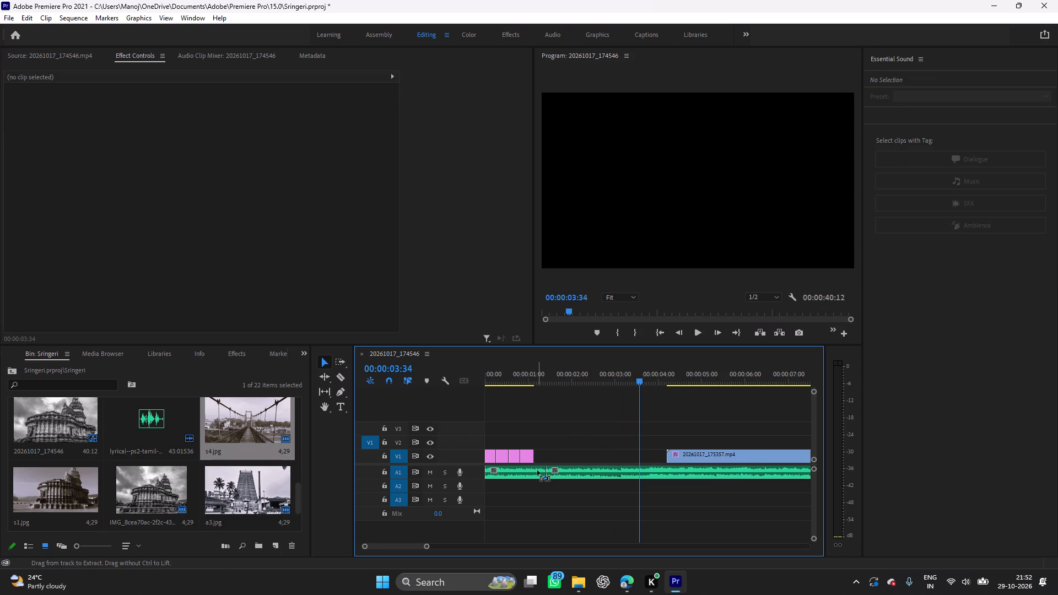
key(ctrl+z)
Play the photo clips and following gap from the sequence start with the restored music.
drag(639, 422, 446, 437)
key(space)
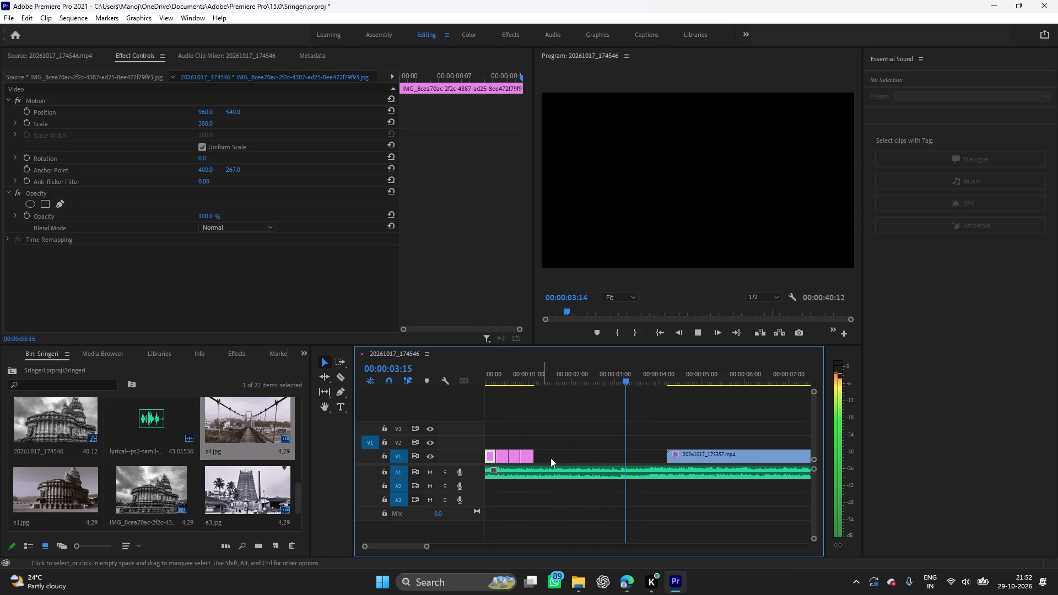
key(space)
Split the music clip at 00:00:00:32, at the end of the a3.jpg photo, and delete the piece before the cut.
drag(640, 419, 504, 438)
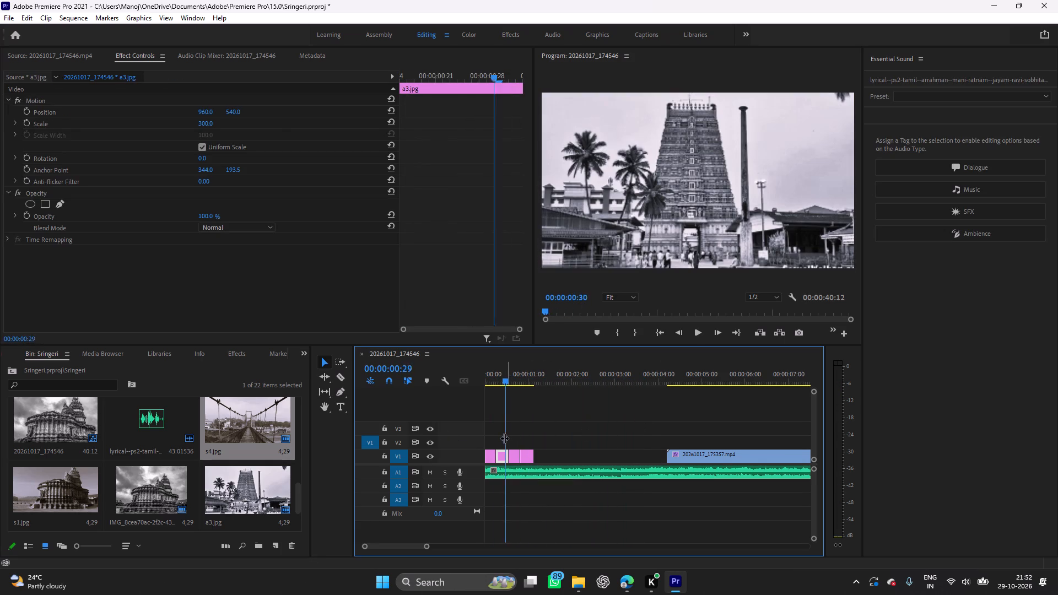
drag(504, 438, 508, 438)
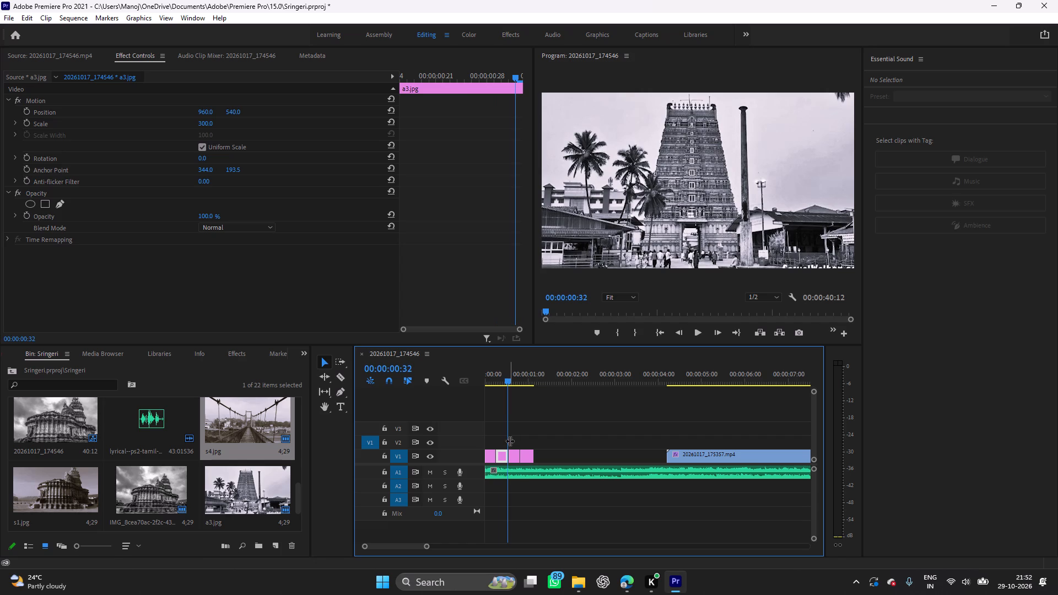
click(523, 472)
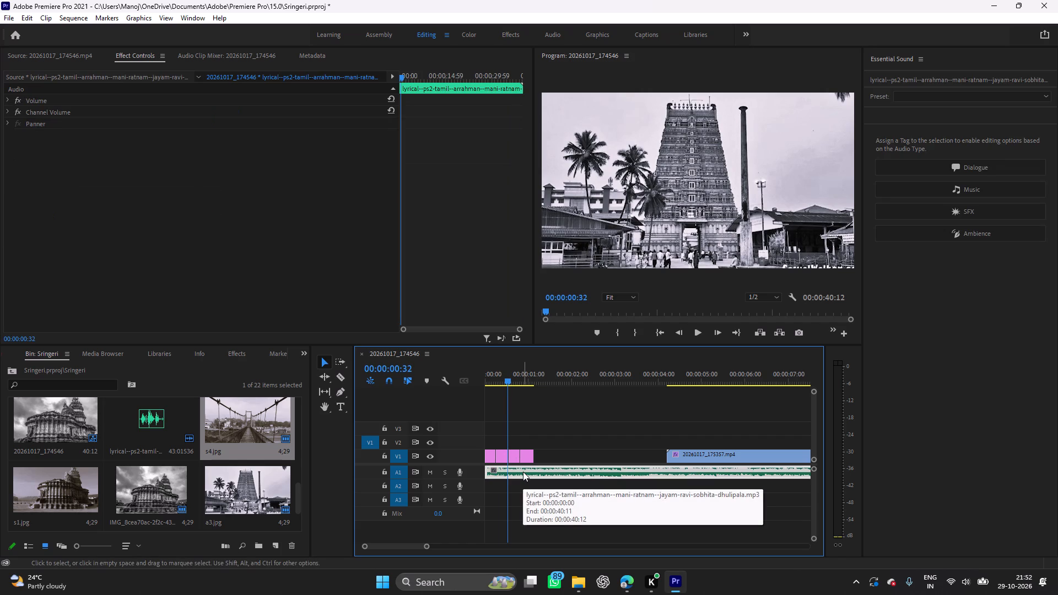
key(ctrl+k)
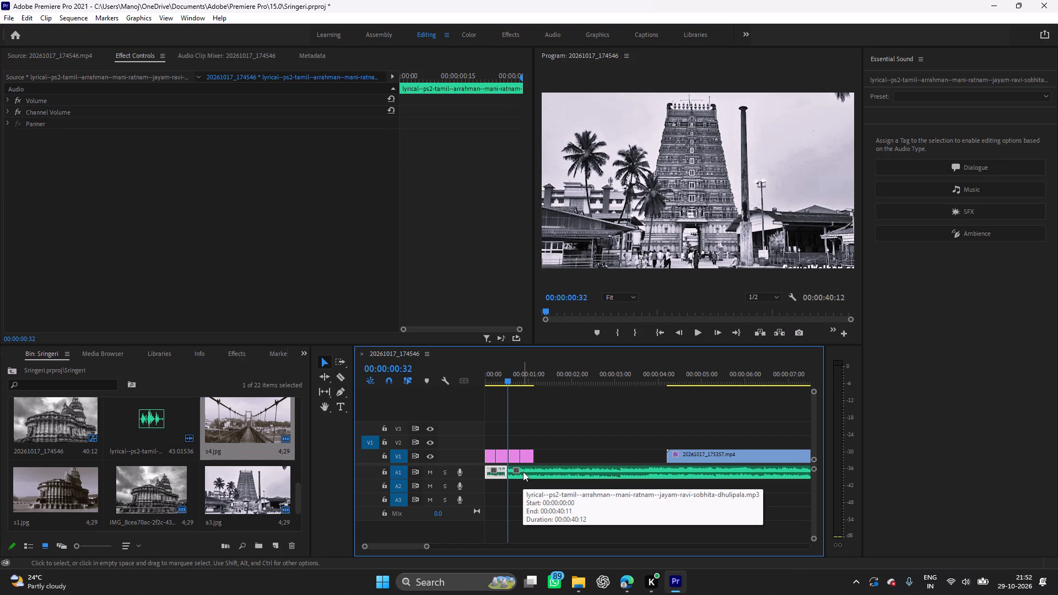
key(shift+Delete)
key(shift+Delete)
key(shift+Delete)
key(shift+Delete)
key(shift+Delete)
key(shift+Delete)
key(shift+Delete)
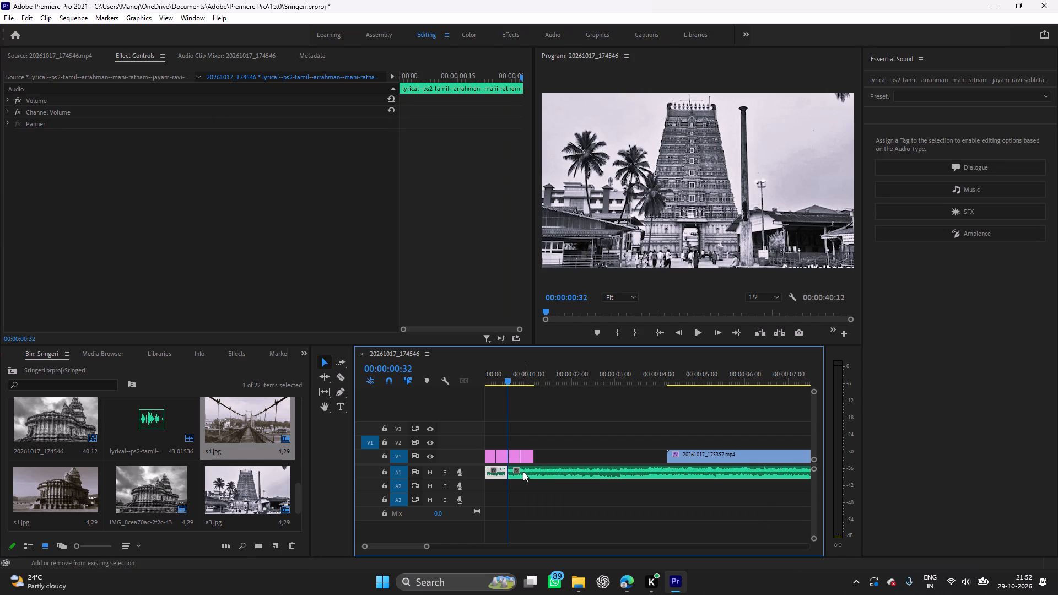
key(shift+Delete)
key(shift+Delete)
key(shift+Delete)
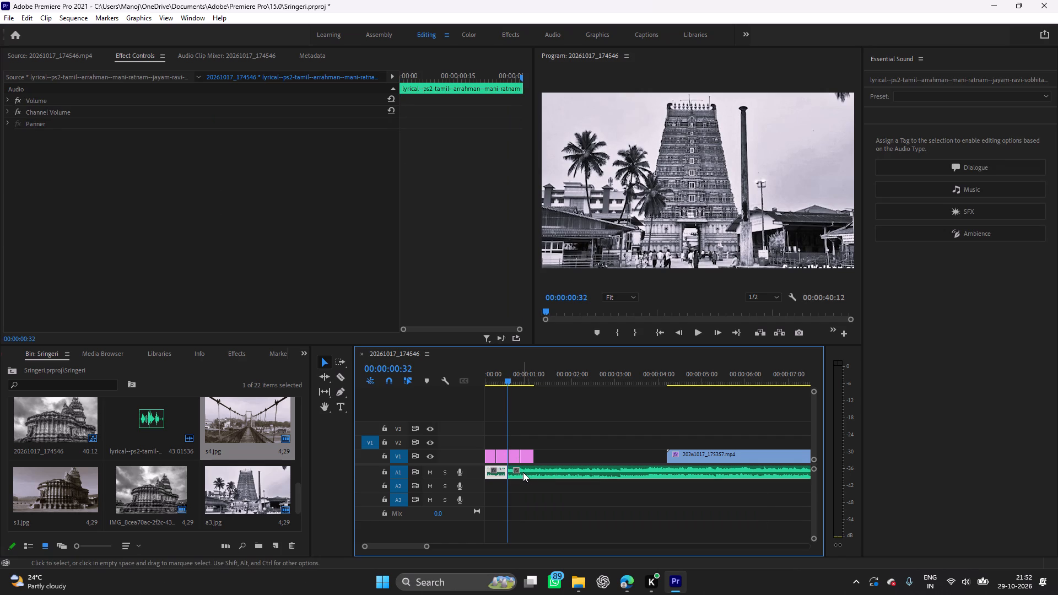
key(Delete)
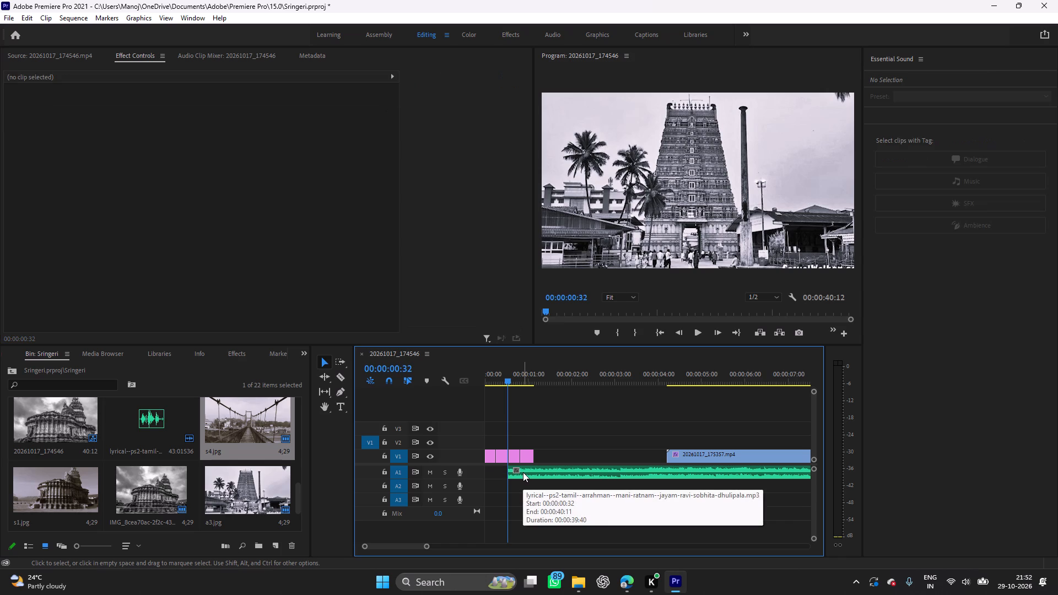
Move the remaining music clip on A1 to the start of the sequence.
click(523, 472)
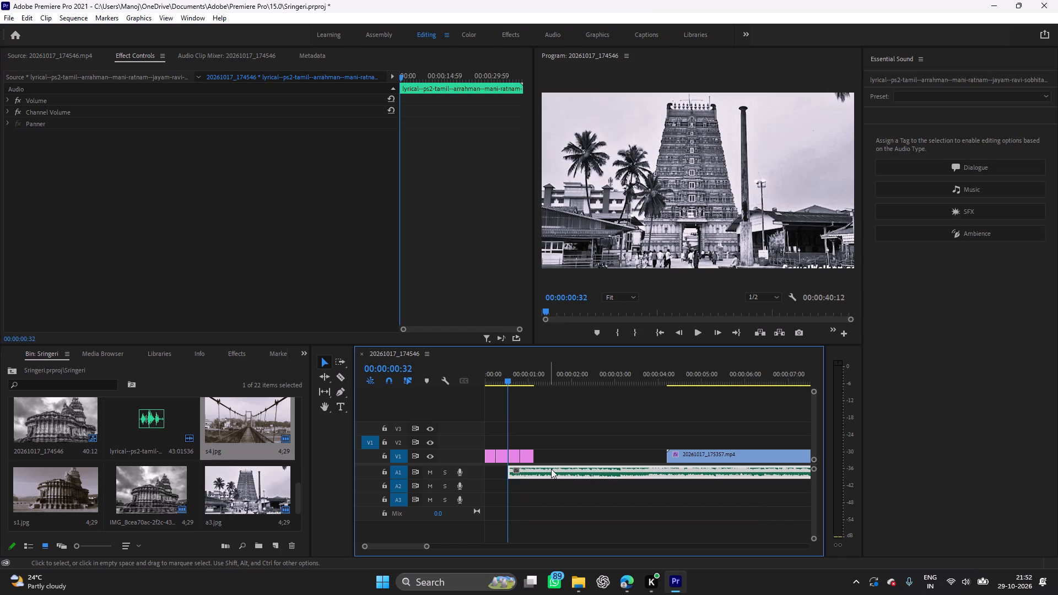
drag(551, 474, 509, 478)
Play the sequence from the start into 20261017_175357.mp4 with the recut music, and scrub back into the gap before that clip.
drag(509, 420, 449, 422)
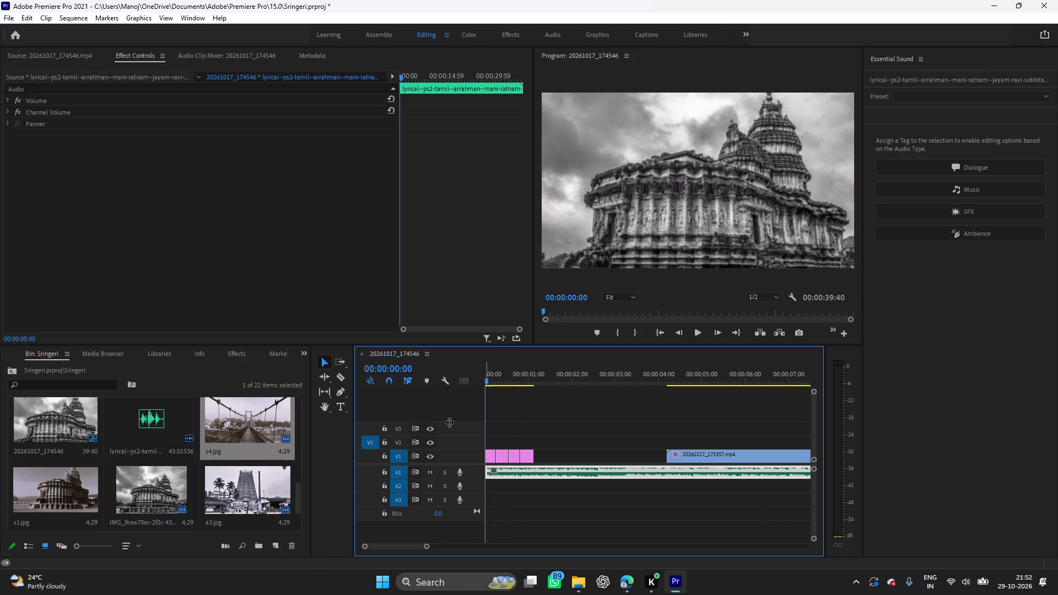
drag(449, 422, 448, 423)
key(space)
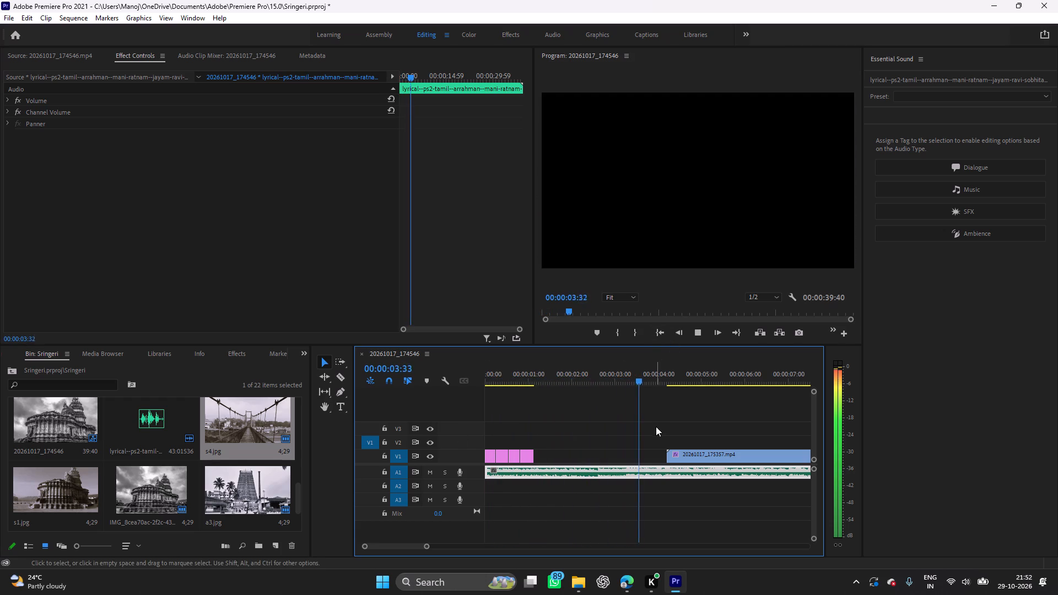
key(space)
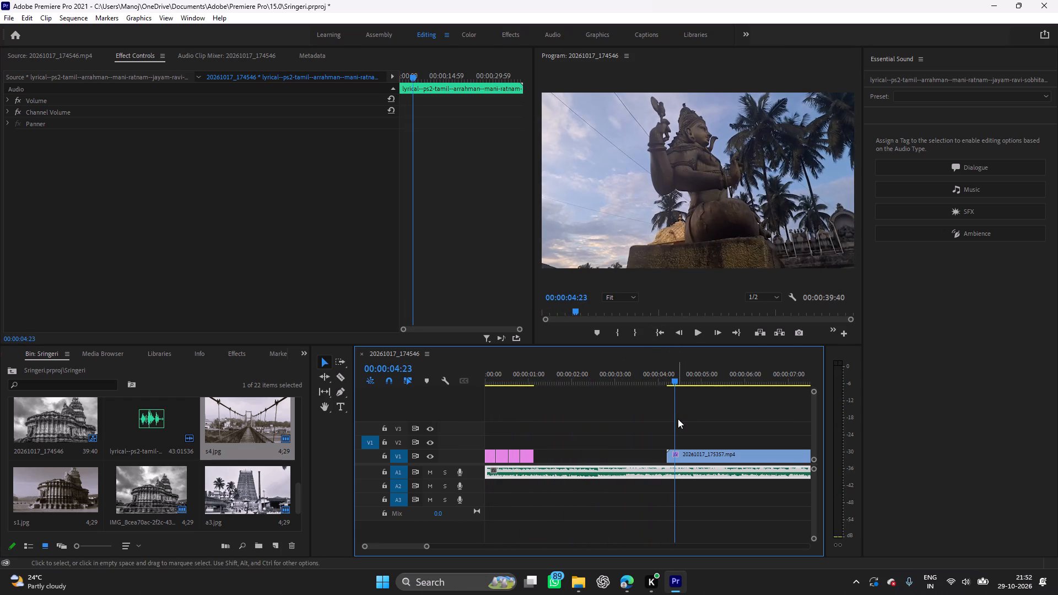
drag(677, 418, 633, 414)
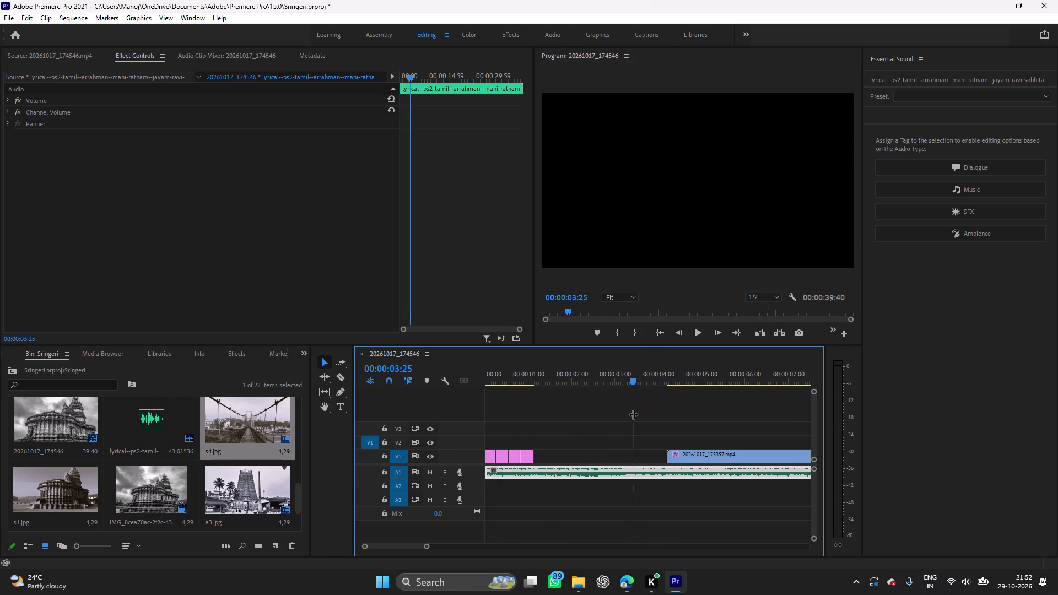
Play on to the 20261017_175655.mp4 clip near the end of the sequence and cut it from V1 for pasting elsewhere.
key(space)
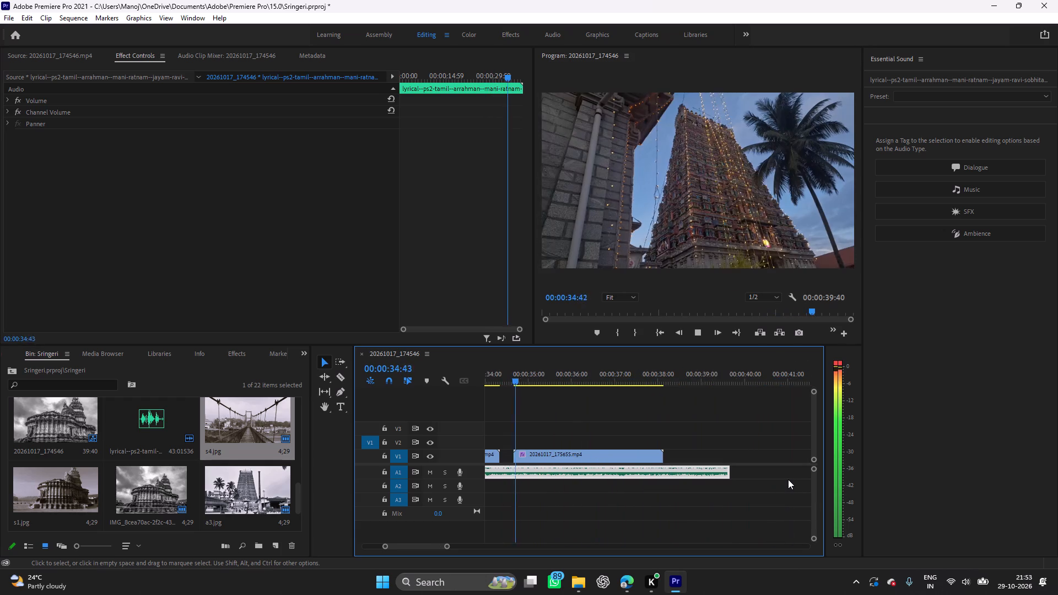
key(space)
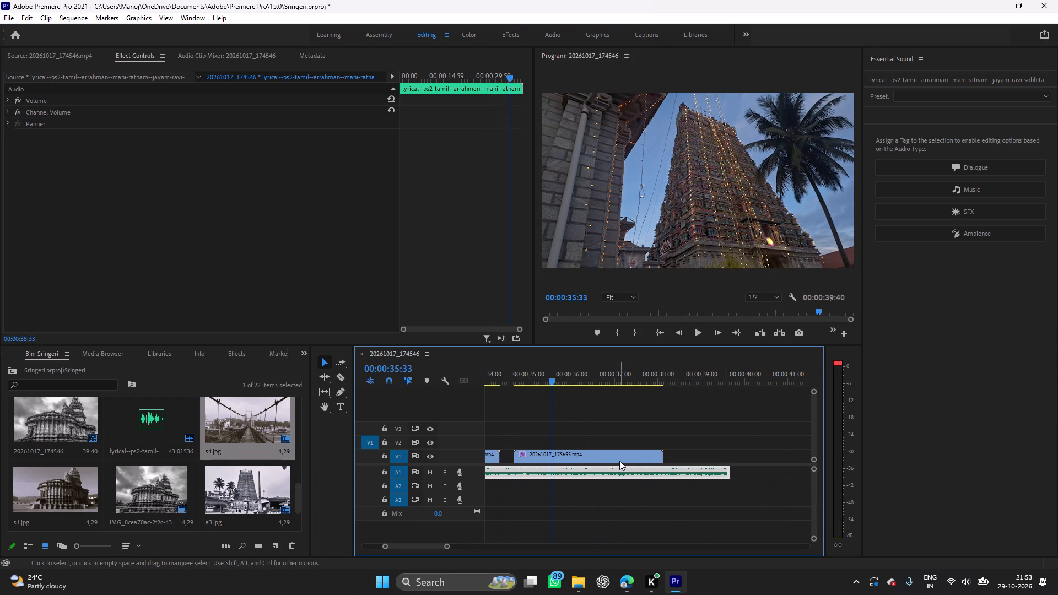
click(618, 452)
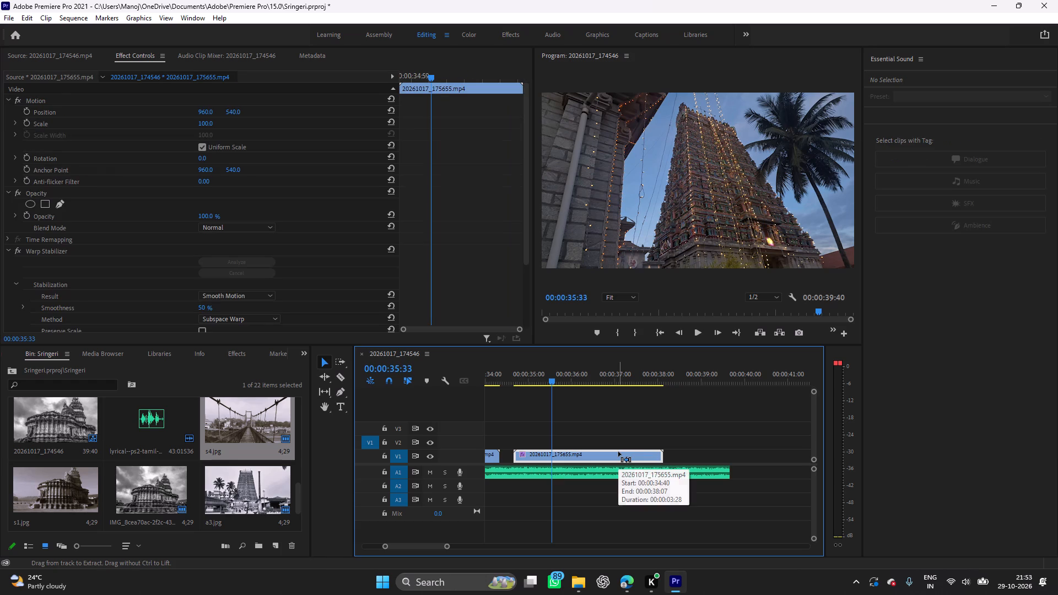
key(ctrl+x)
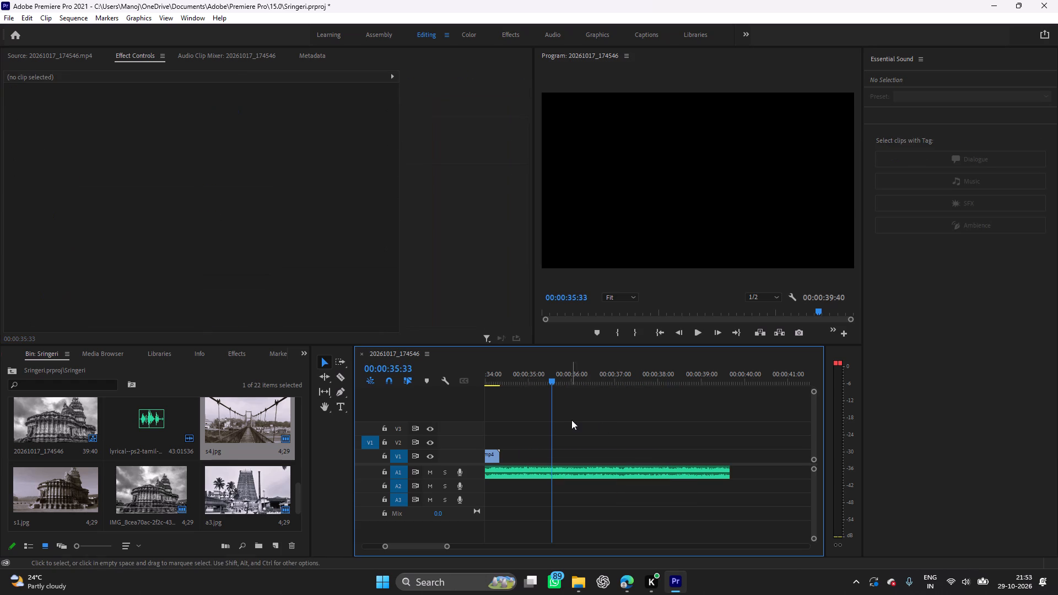
Lift 20261017_175357.mp4 to V2 and paste the cut 20261017_175655.mp4 clip on V1 at 00:00:03:01.
drag(551, 422, 458, 433)
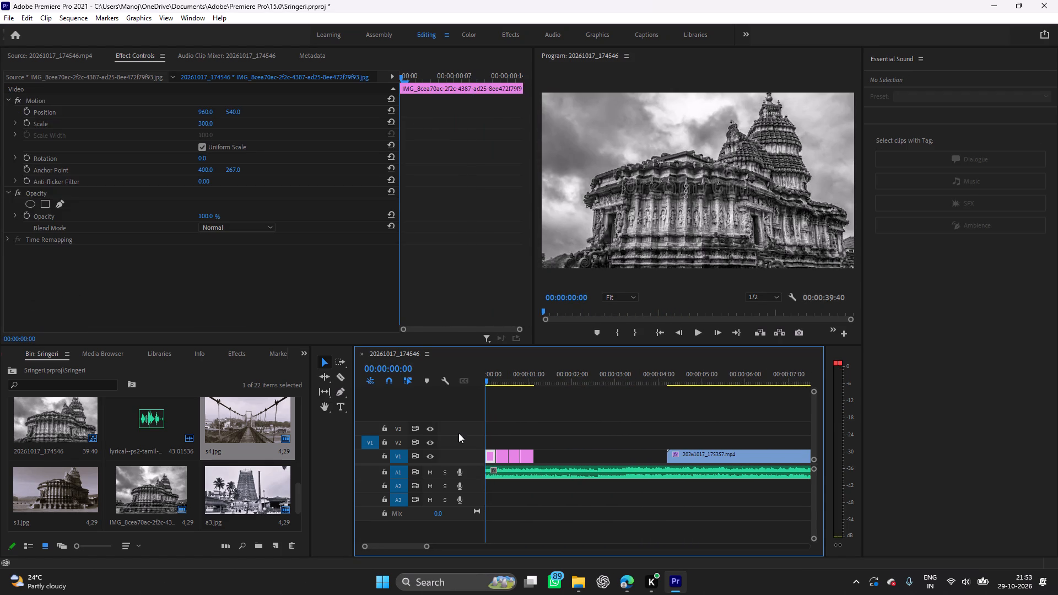
key(space)
key(space)
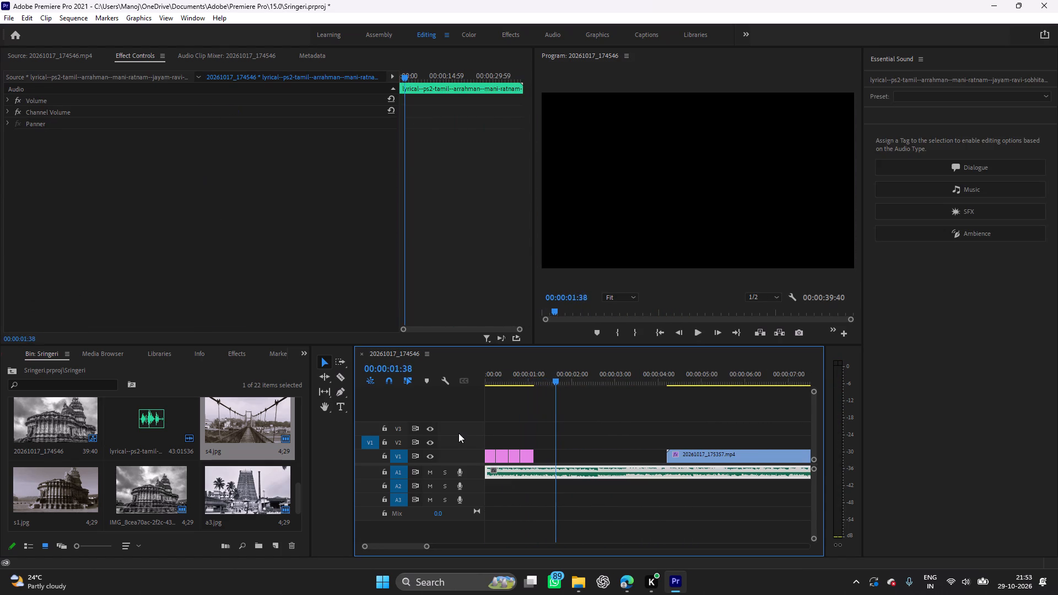
key(space)
key(space)
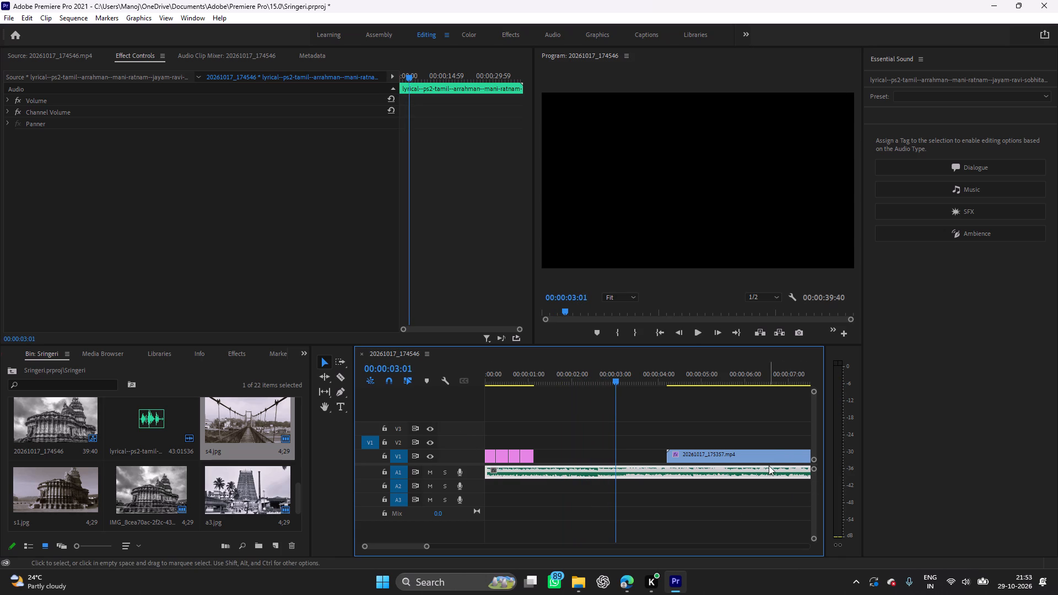
drag(755, 456, 752, 443)
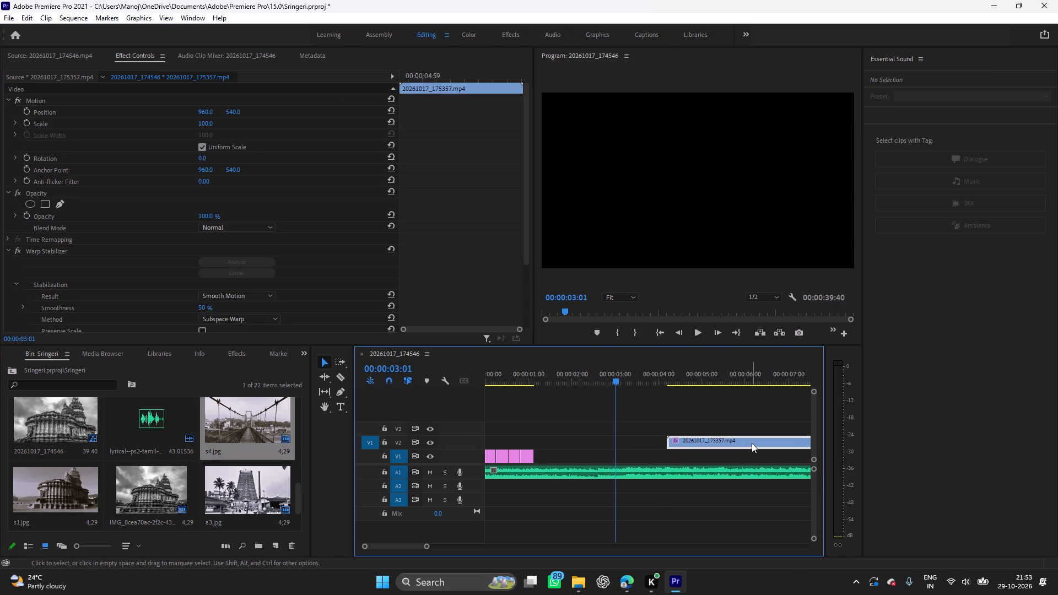
key(ctrl+v)
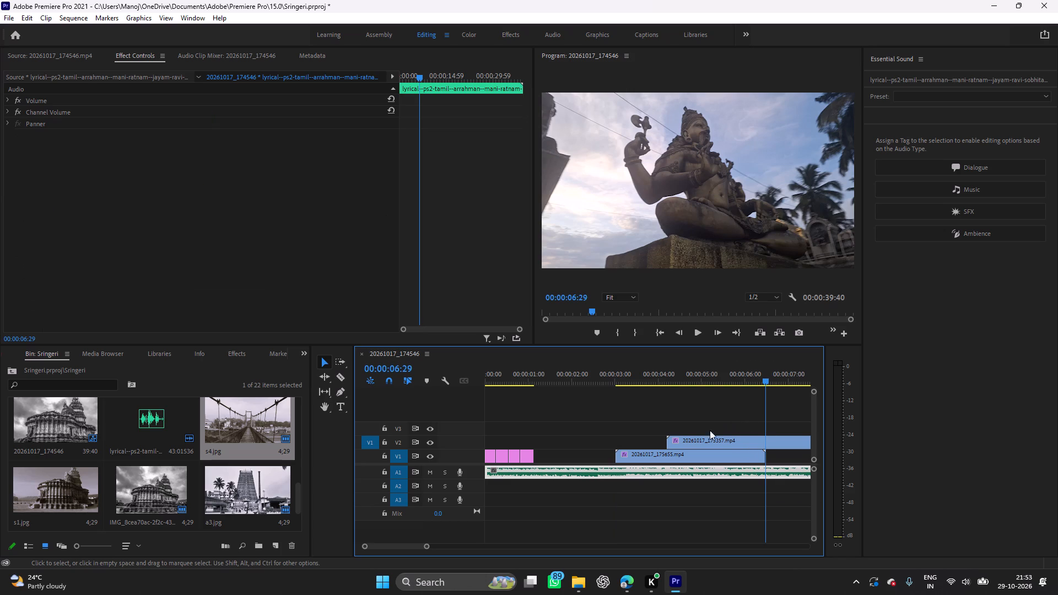
Move 20261017_175357.mp4 along V2 to start at 00:00:06:29, where the pasted 20261017_175655.mp4 clip ends.
drag(727, 441, 768, 439)
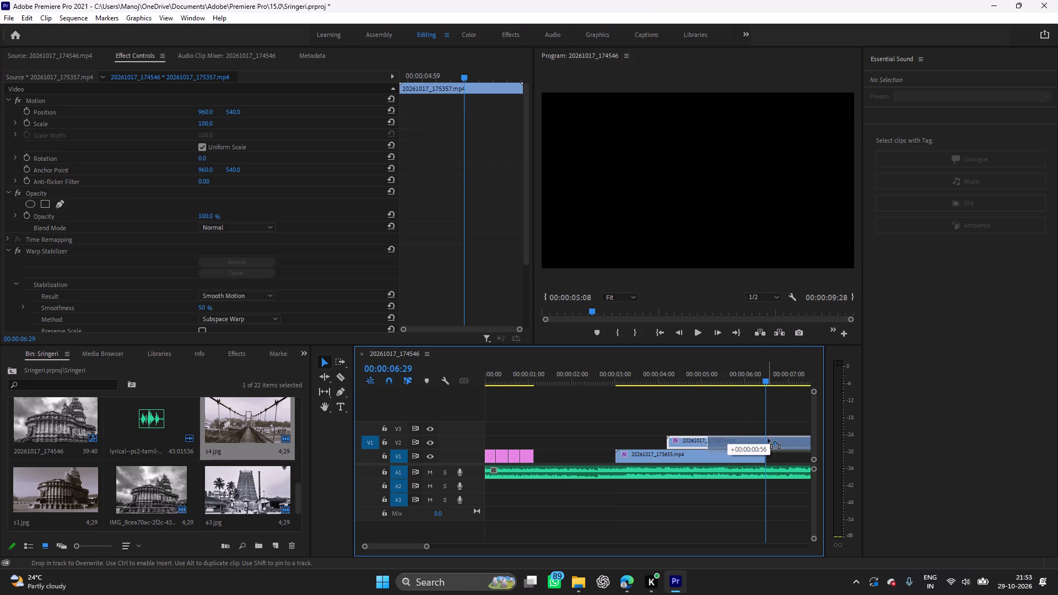
drag(768, 439, 821, 446)
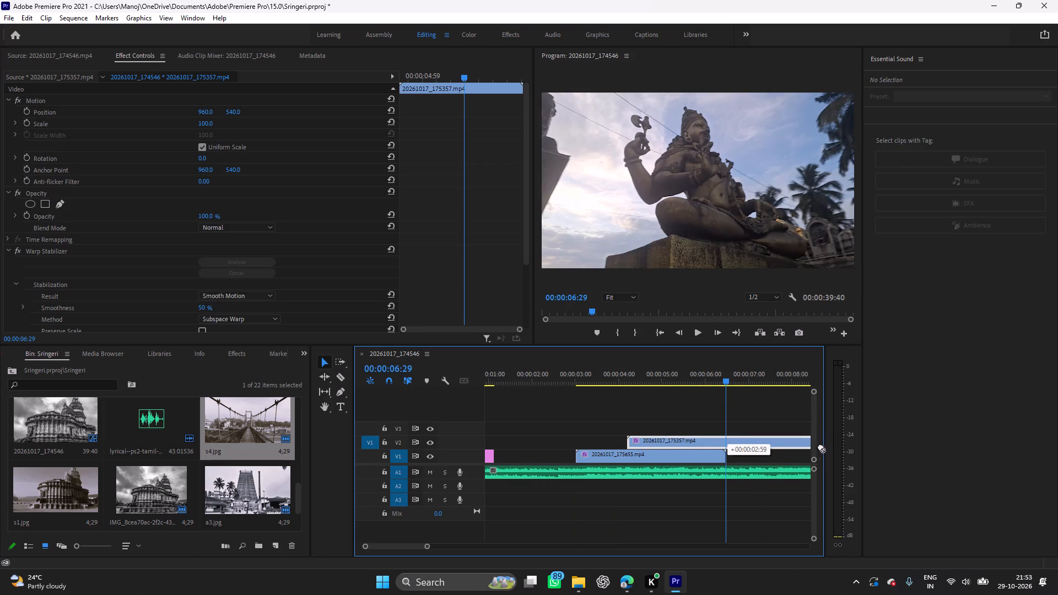
drag(821, 446, 791, 437)
scroll(788, 428, down, 5)
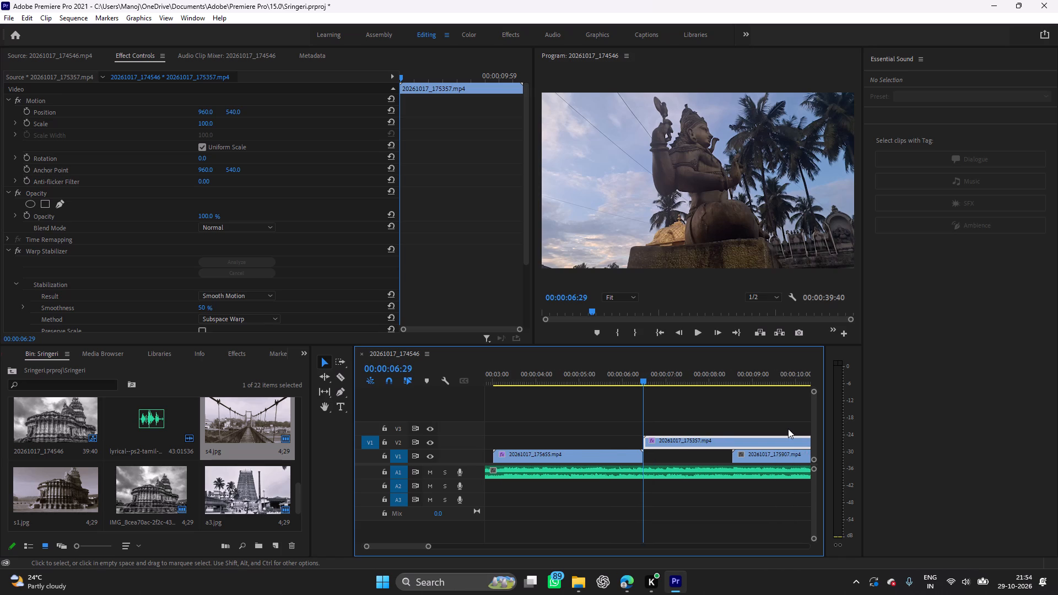
scroll(788, 429, up, 9)
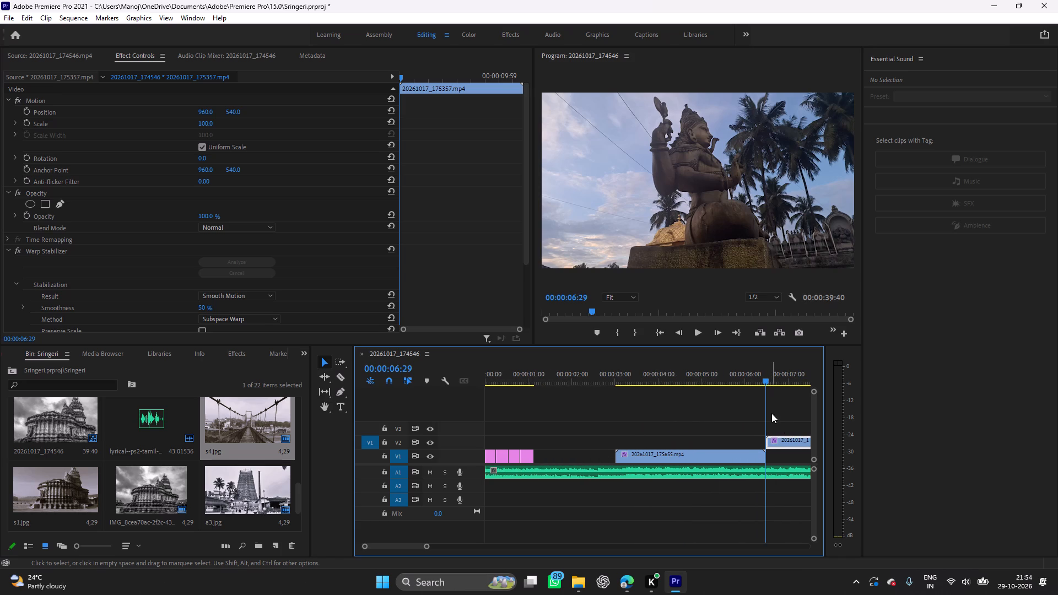
Play the pasted 20261017_175655.mp4 clip repeatedly against the music, including the gap before it, to judge its timing.
drag(765, 407, 566, 419)
key(space)
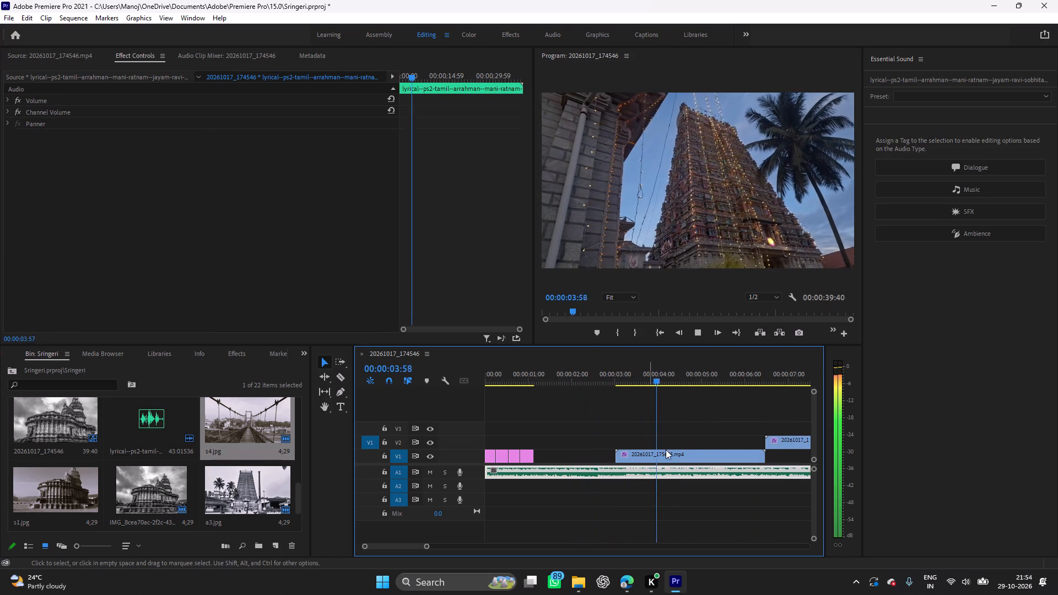
key(space)
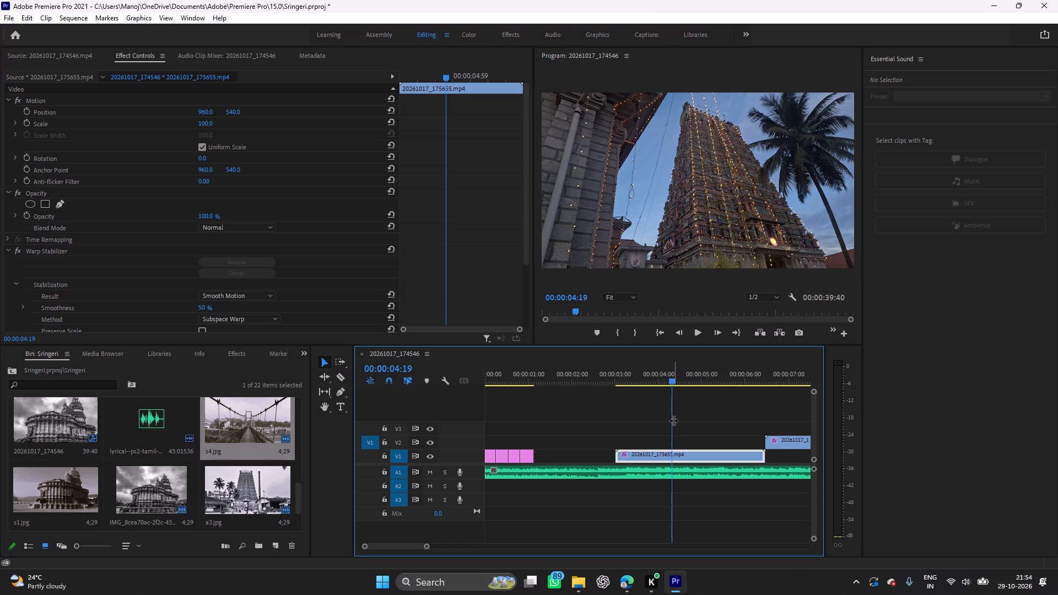
drag(673, 420, 600, 430)
key(space)
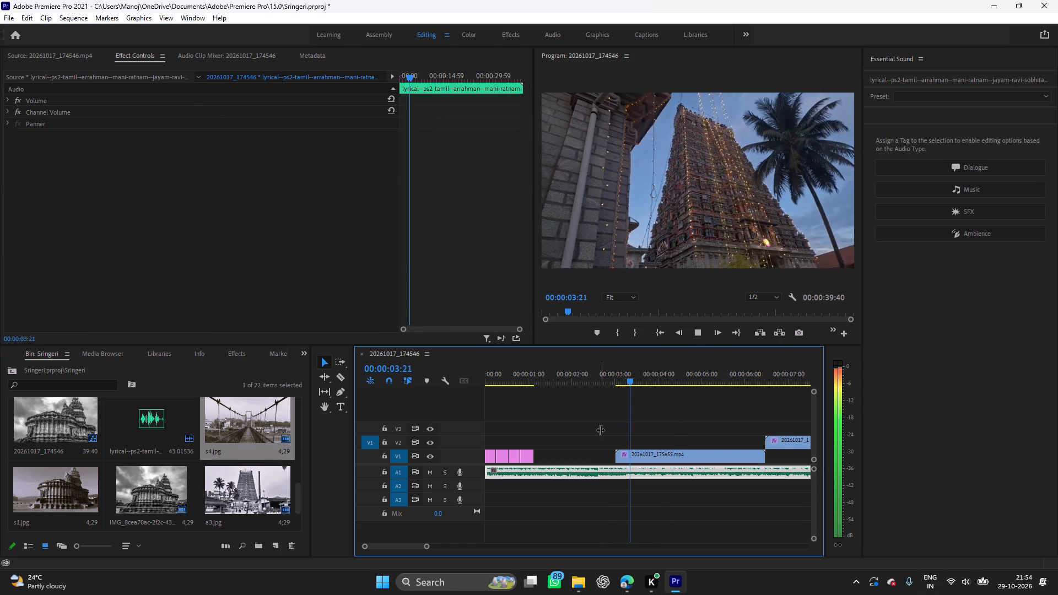
key(space)
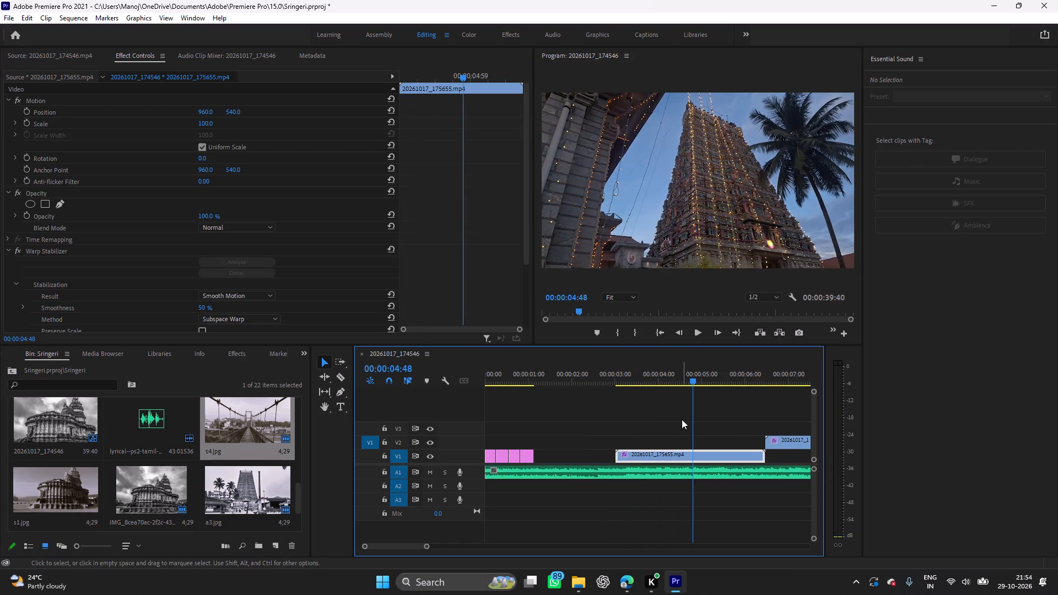
drag(692, 423, 634, 423)
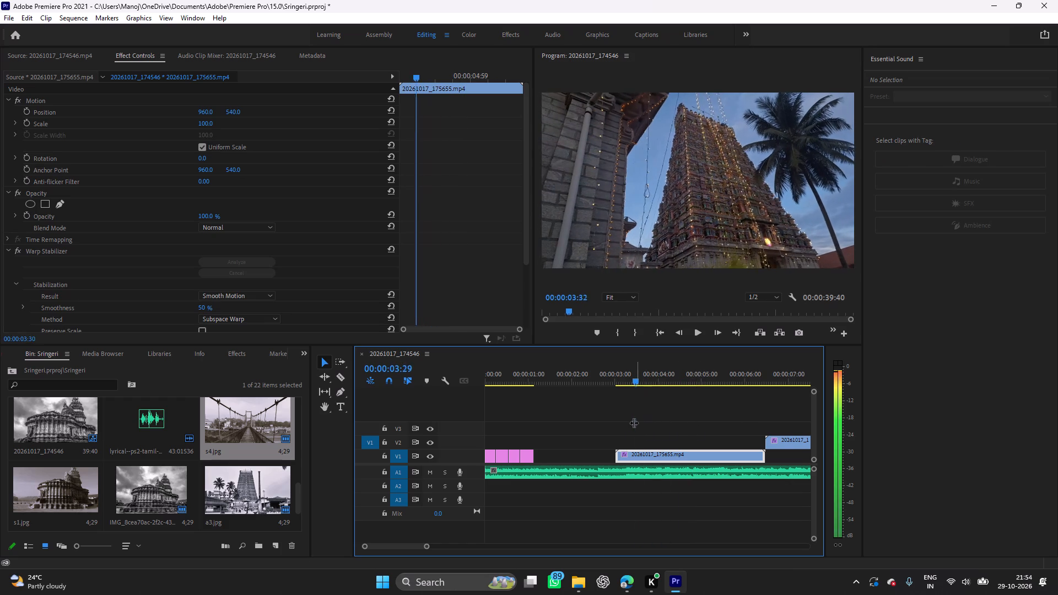
drag(634, 423, 614, 424)
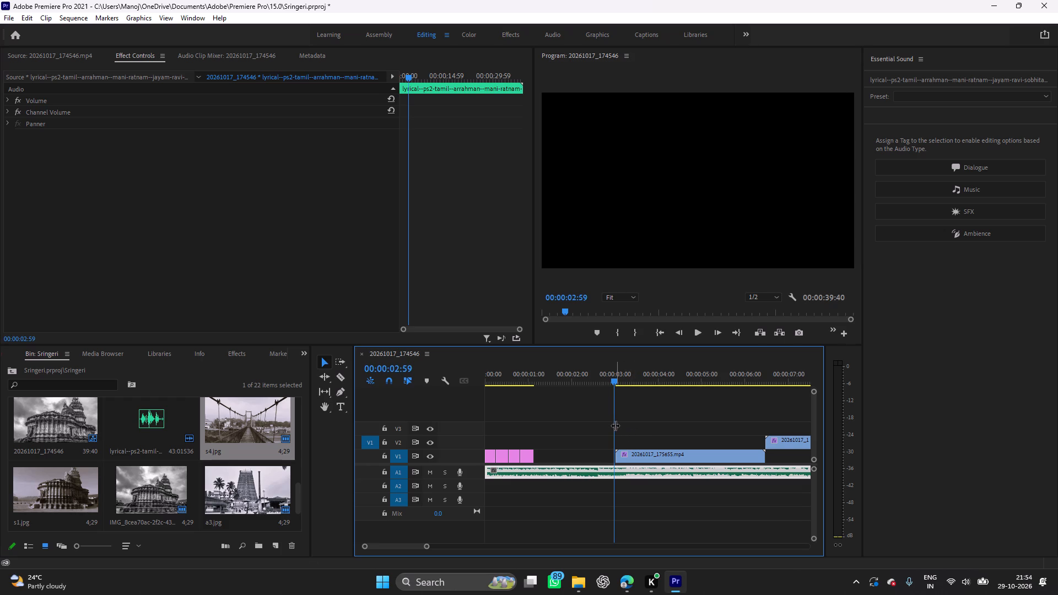
key(space)
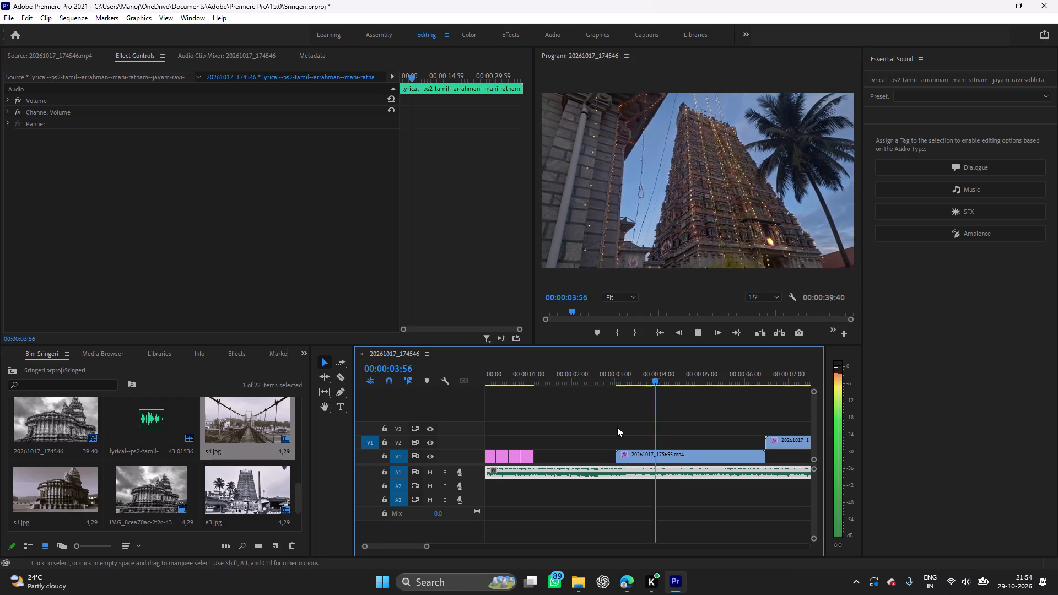
key(space)
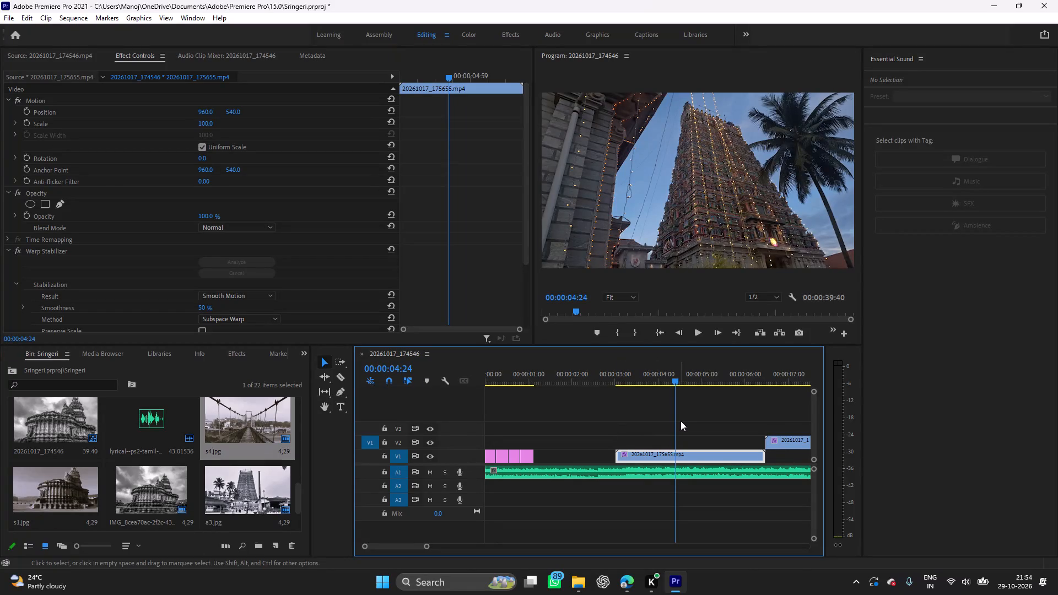
drag(676, 418, 659, 416)
key(space)
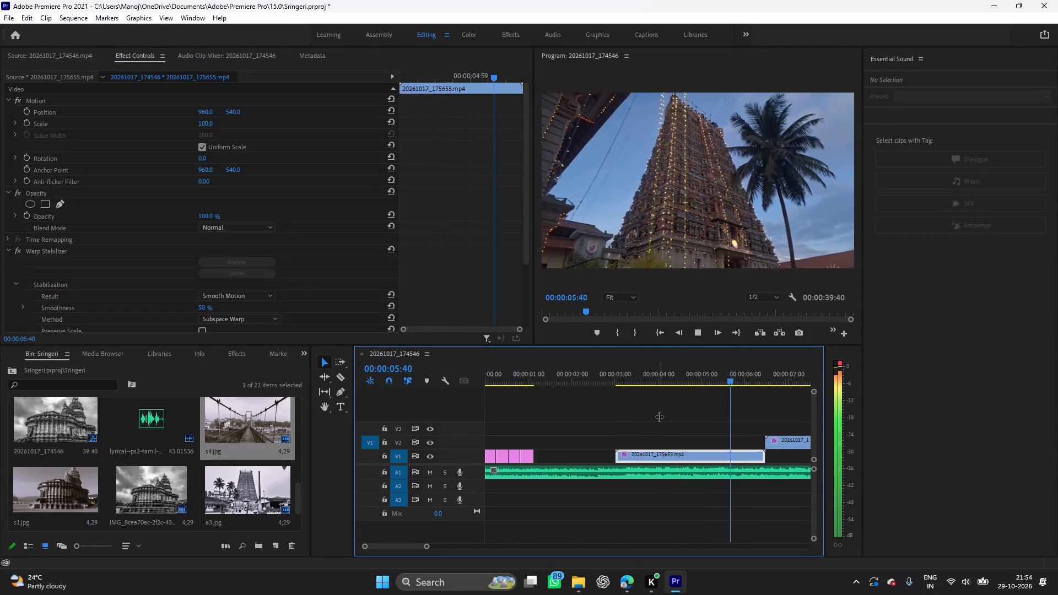
key(space)
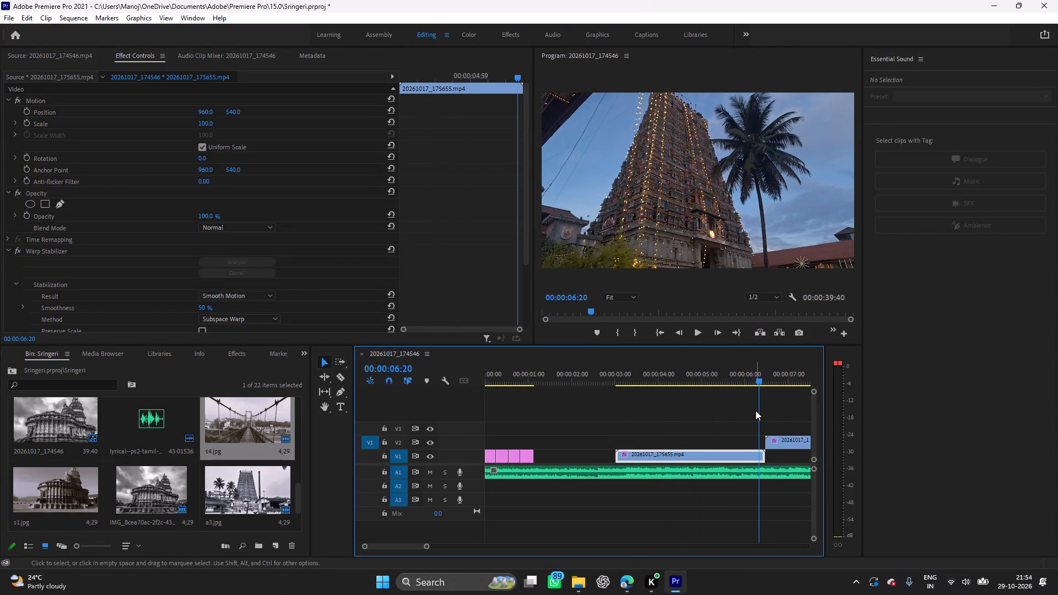
Split 20261017_175655.mp4 at 00:00:05:16 and delete the piece after the cut.
drag(760, 410, 737, 416)
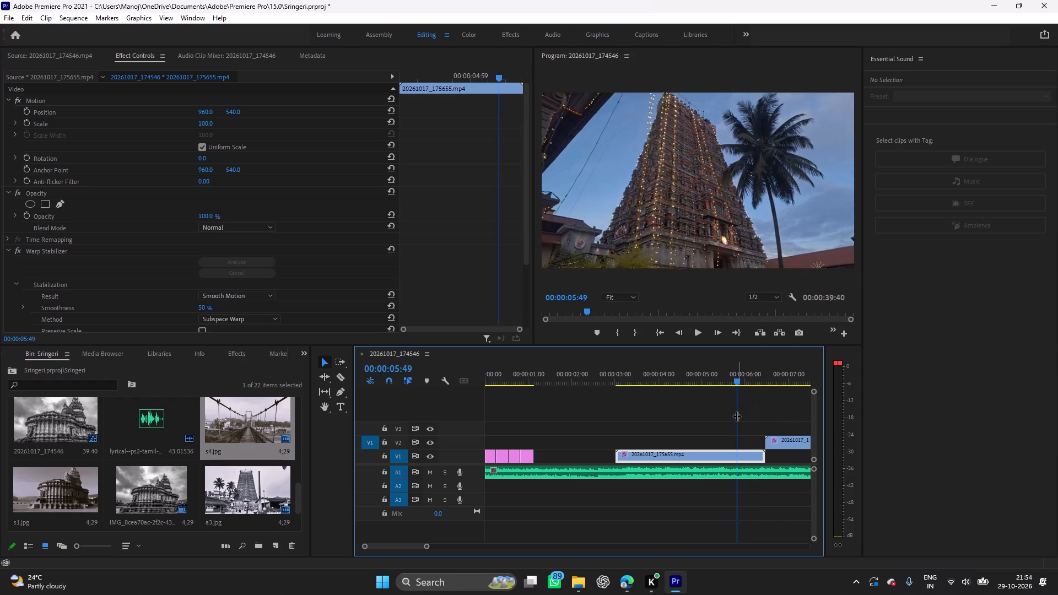
drag(737, 416, 700, 426)
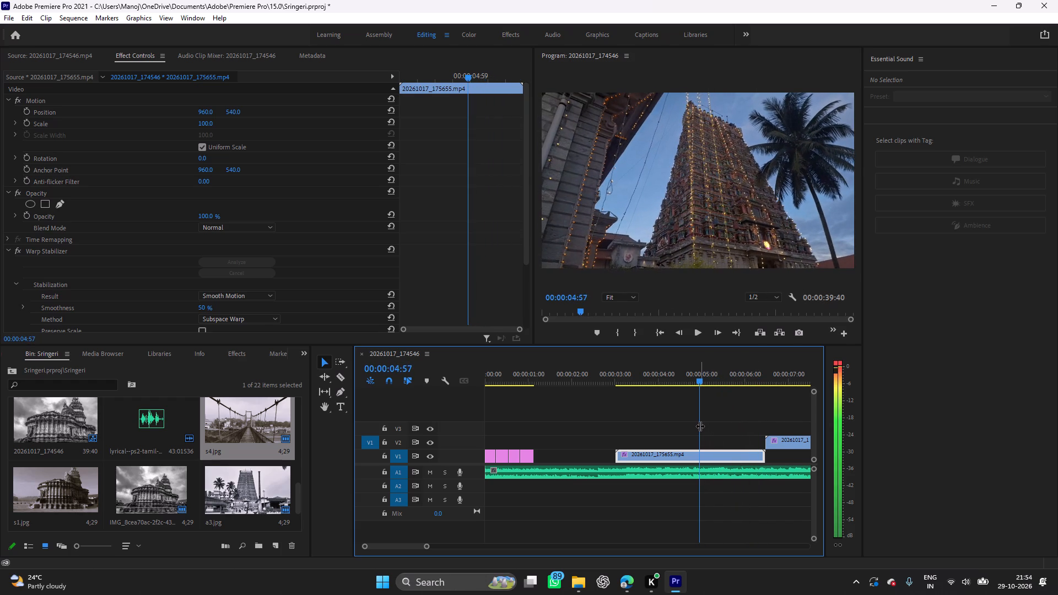
drag(700, 426, 713, 426)
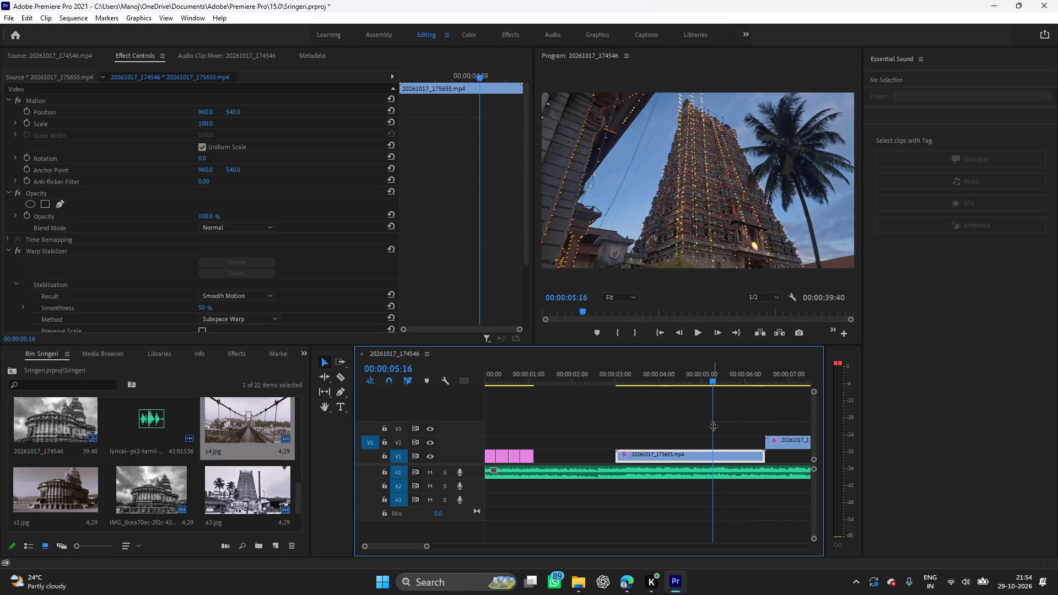
key(ctrl+k)
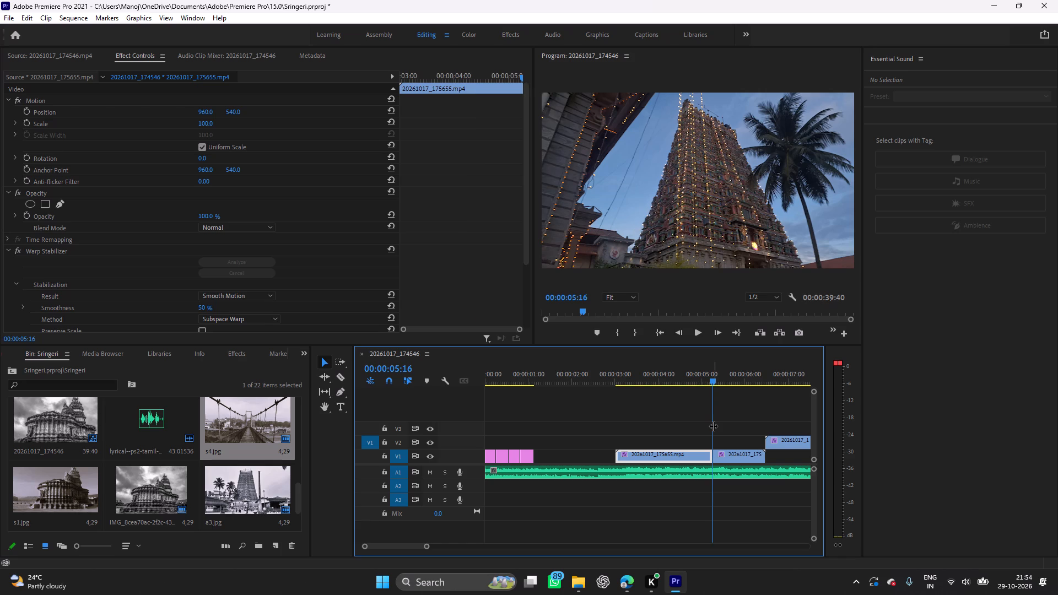
click(732, 454)
key(Delete)
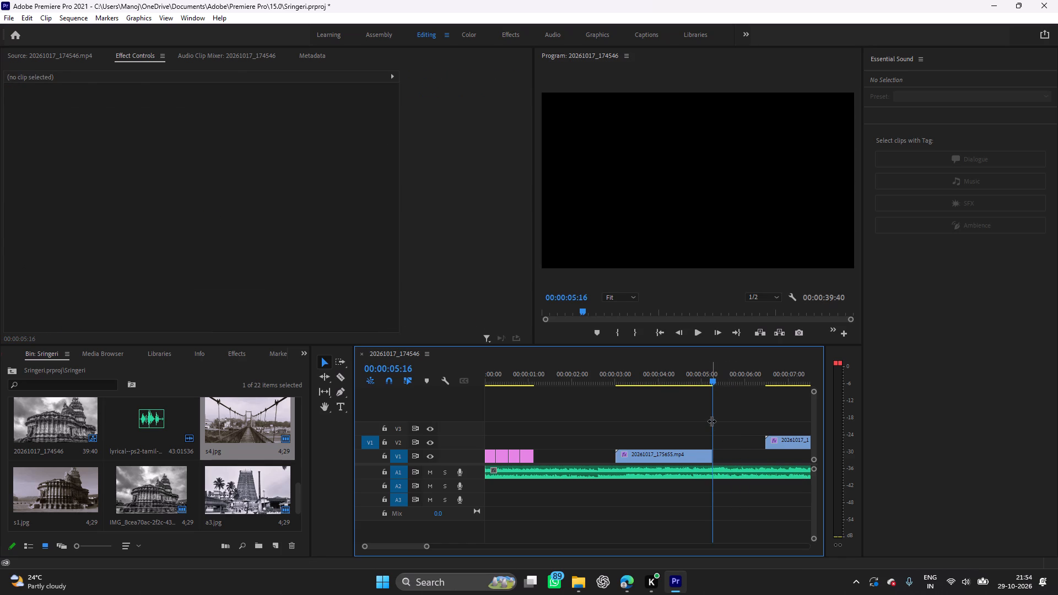
Play the shortened 20261017_175655.mp4 clip against the music and split it at 00:00:03:38.
drag(711, 421, 590, 435)
key(space)
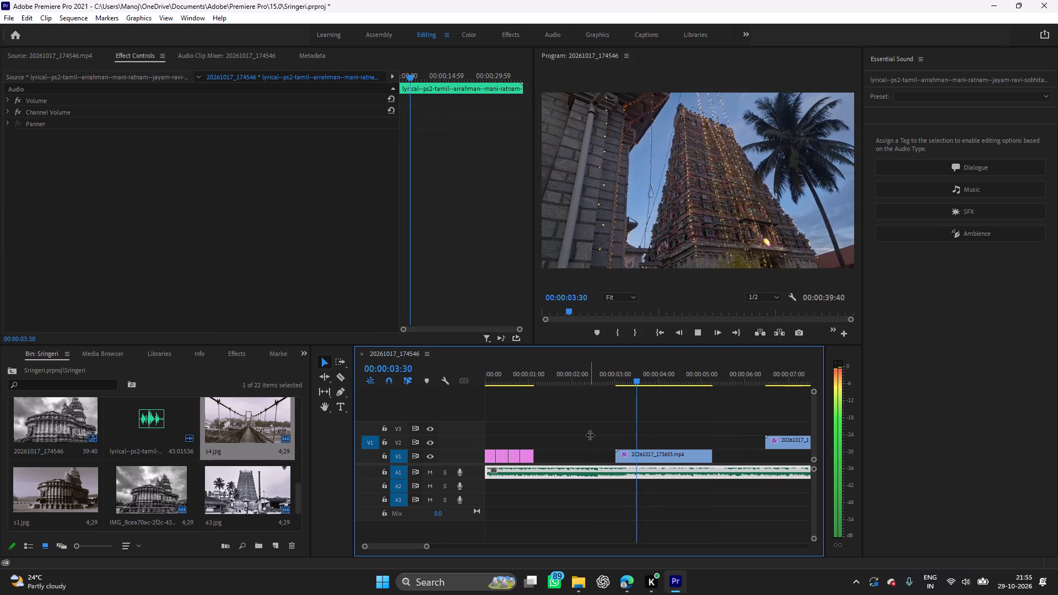
key(space)
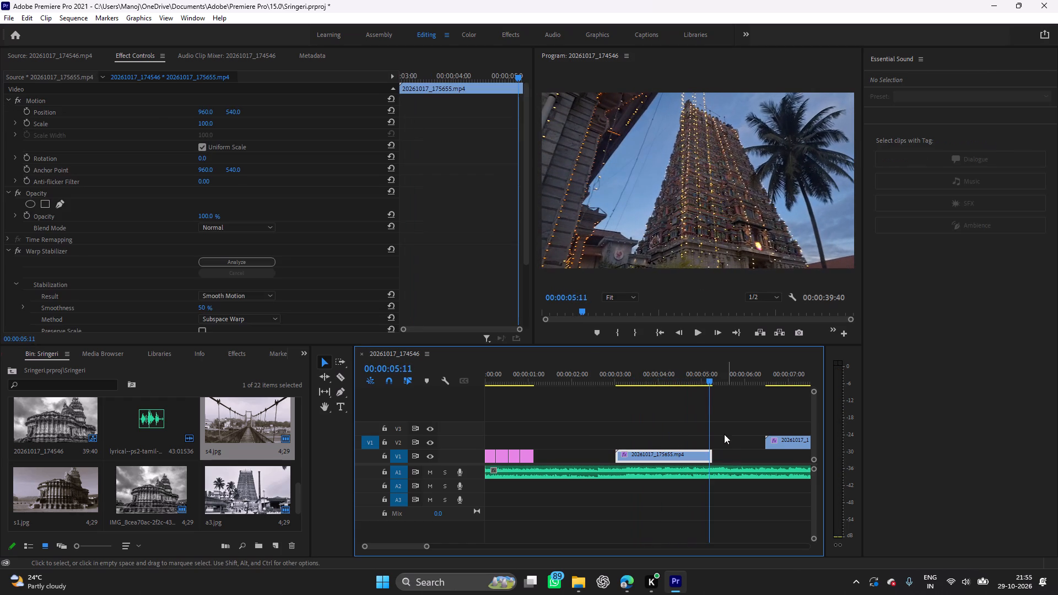
drag(710, 424, 636, 431)
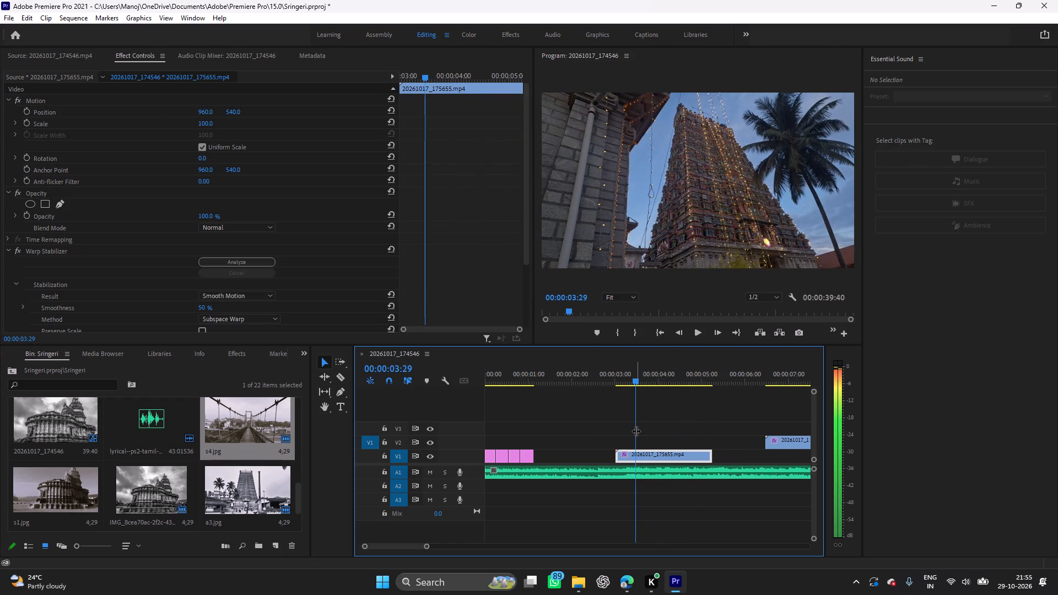
drag(636, 431, 643, 435)
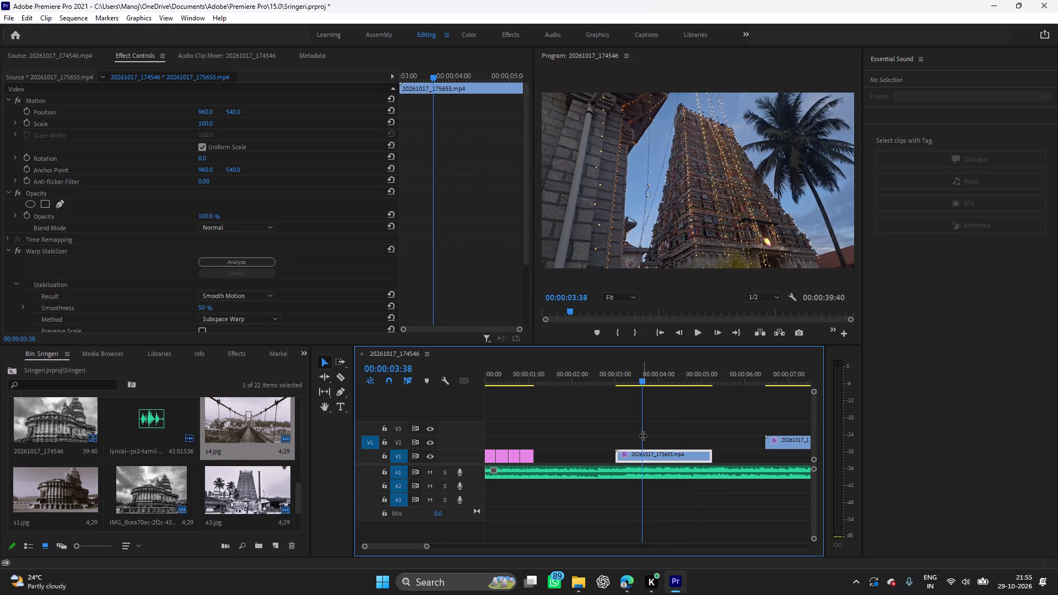
key(ctrl+k)
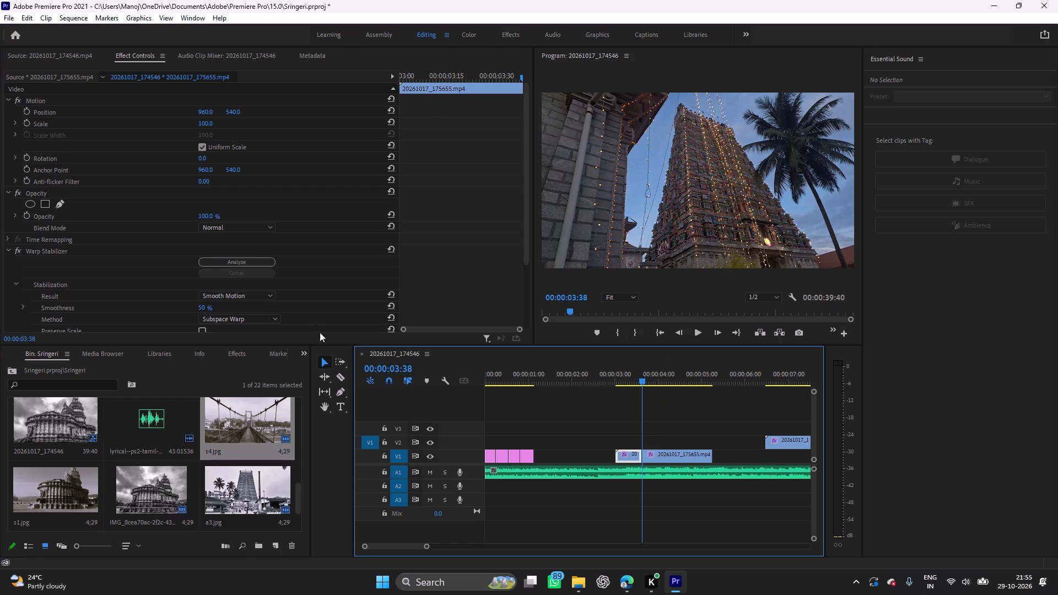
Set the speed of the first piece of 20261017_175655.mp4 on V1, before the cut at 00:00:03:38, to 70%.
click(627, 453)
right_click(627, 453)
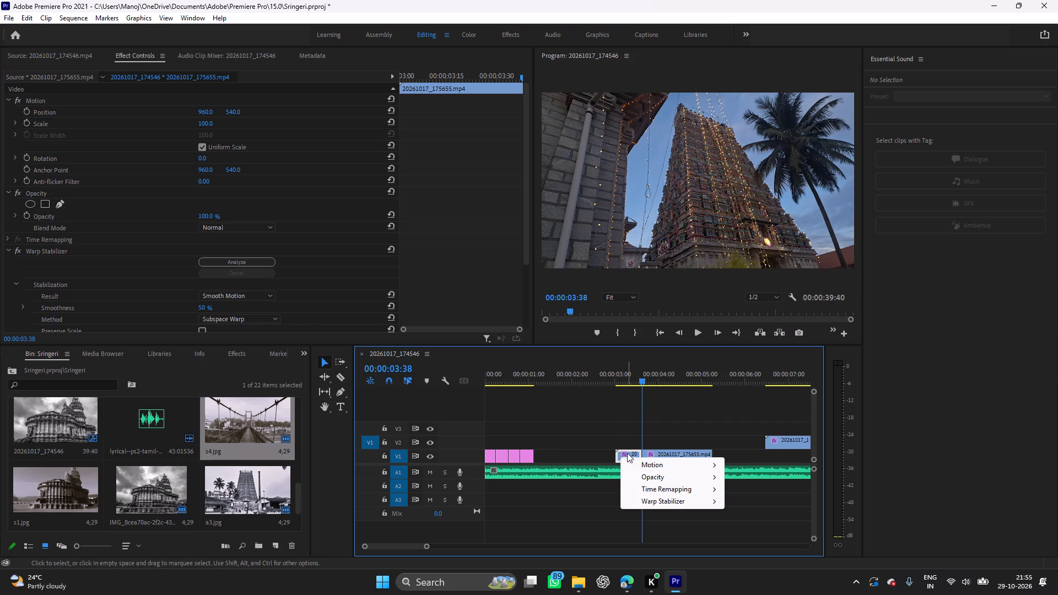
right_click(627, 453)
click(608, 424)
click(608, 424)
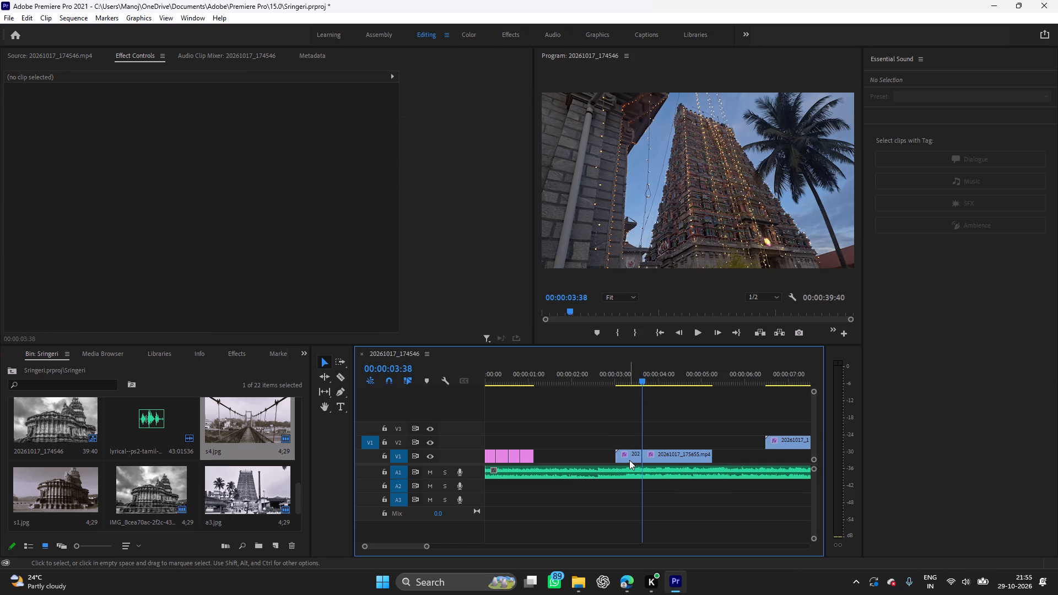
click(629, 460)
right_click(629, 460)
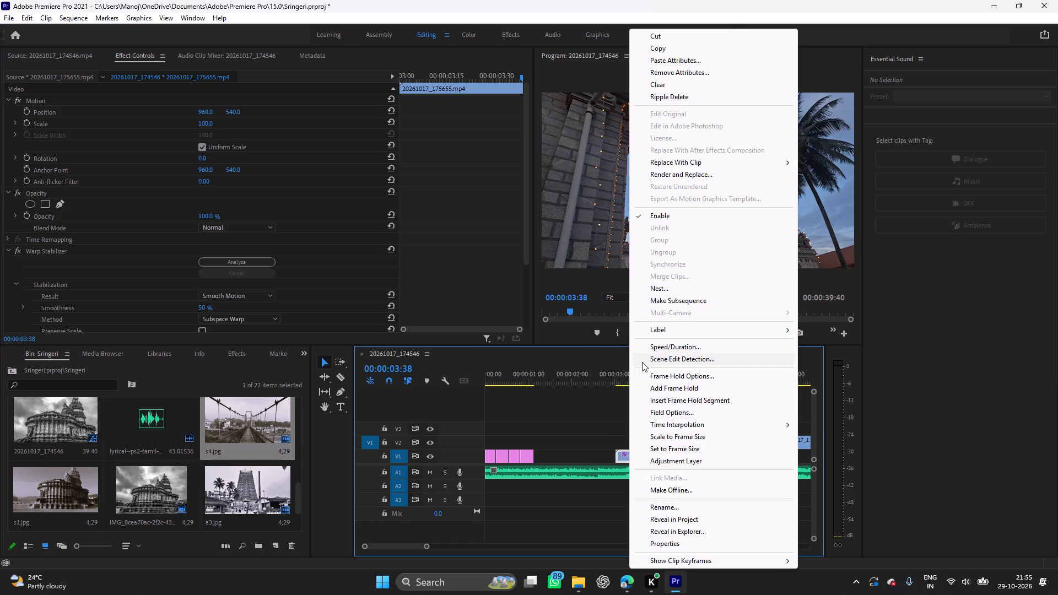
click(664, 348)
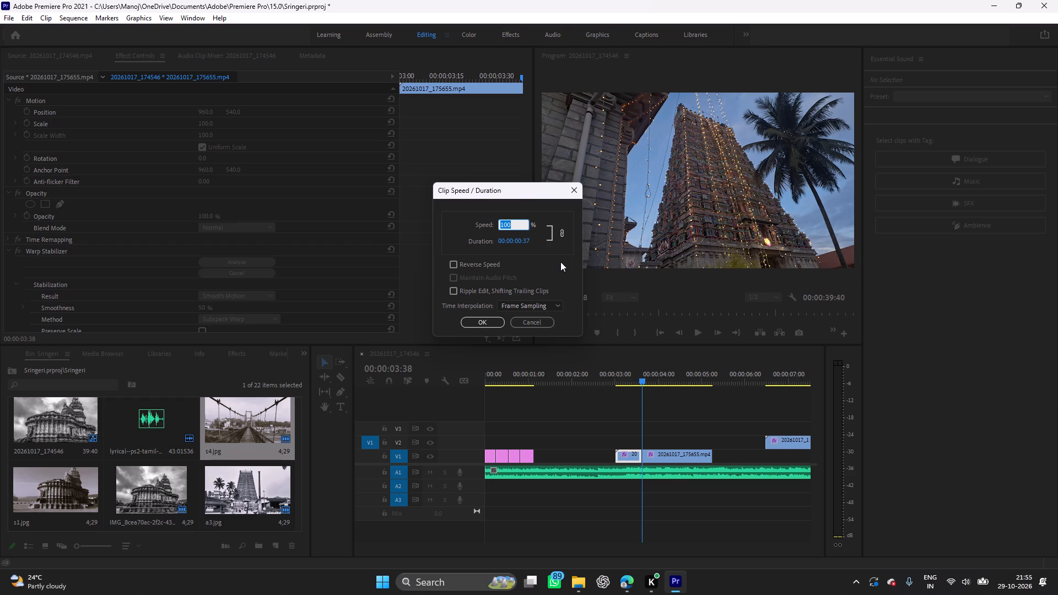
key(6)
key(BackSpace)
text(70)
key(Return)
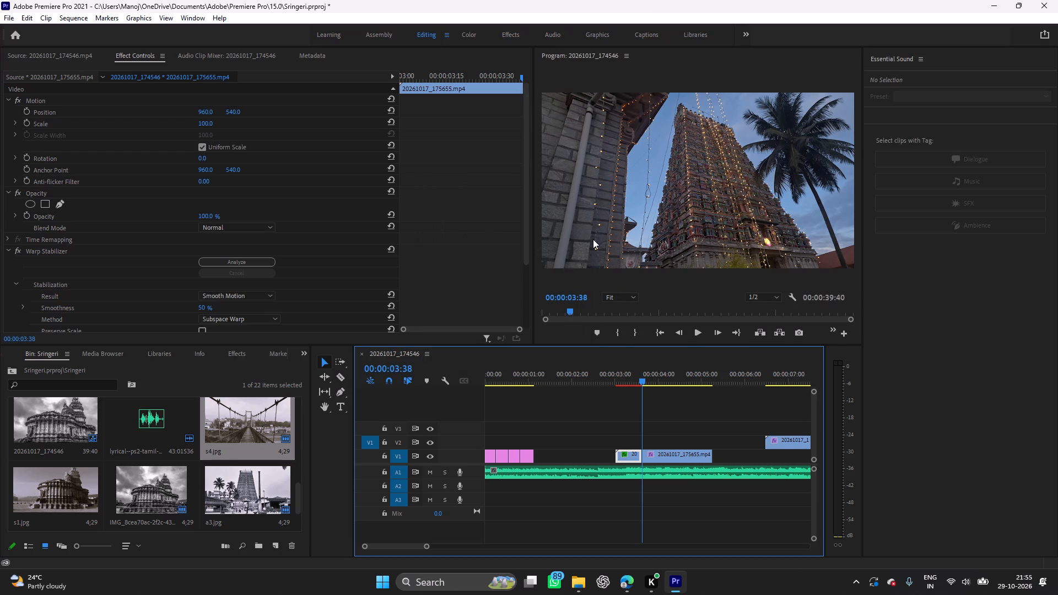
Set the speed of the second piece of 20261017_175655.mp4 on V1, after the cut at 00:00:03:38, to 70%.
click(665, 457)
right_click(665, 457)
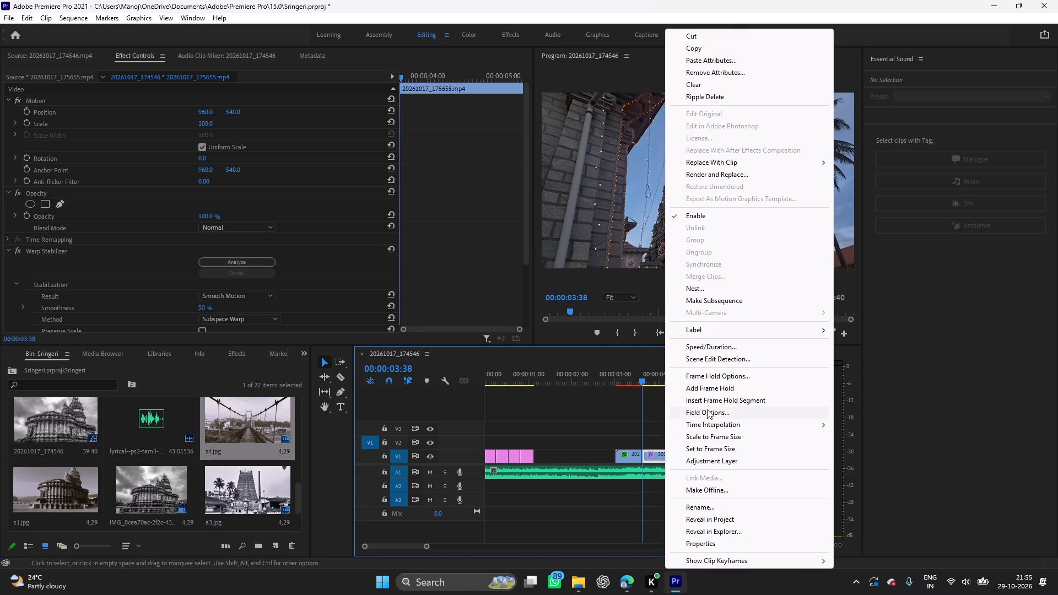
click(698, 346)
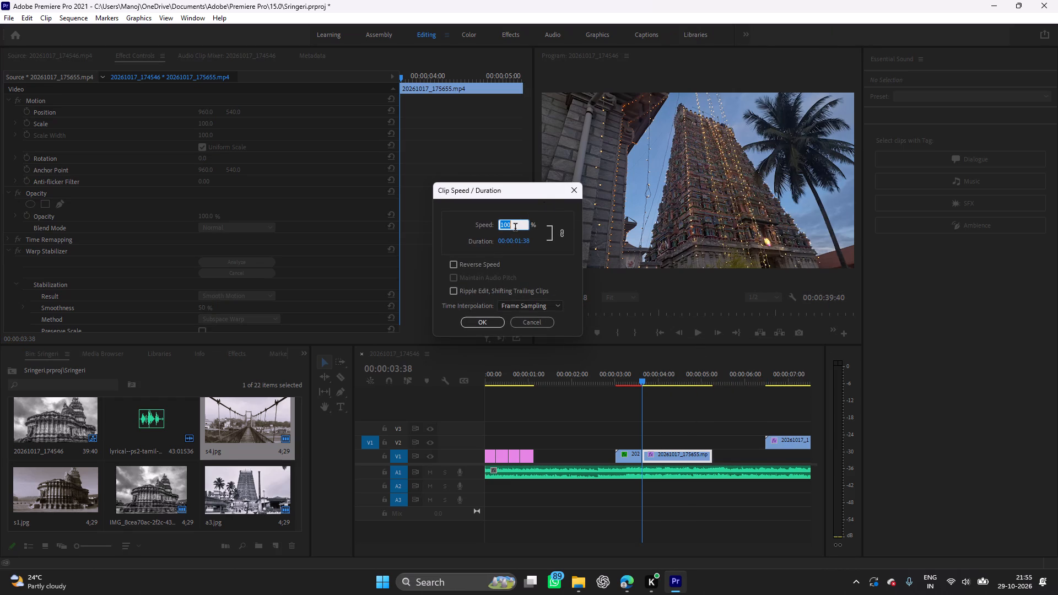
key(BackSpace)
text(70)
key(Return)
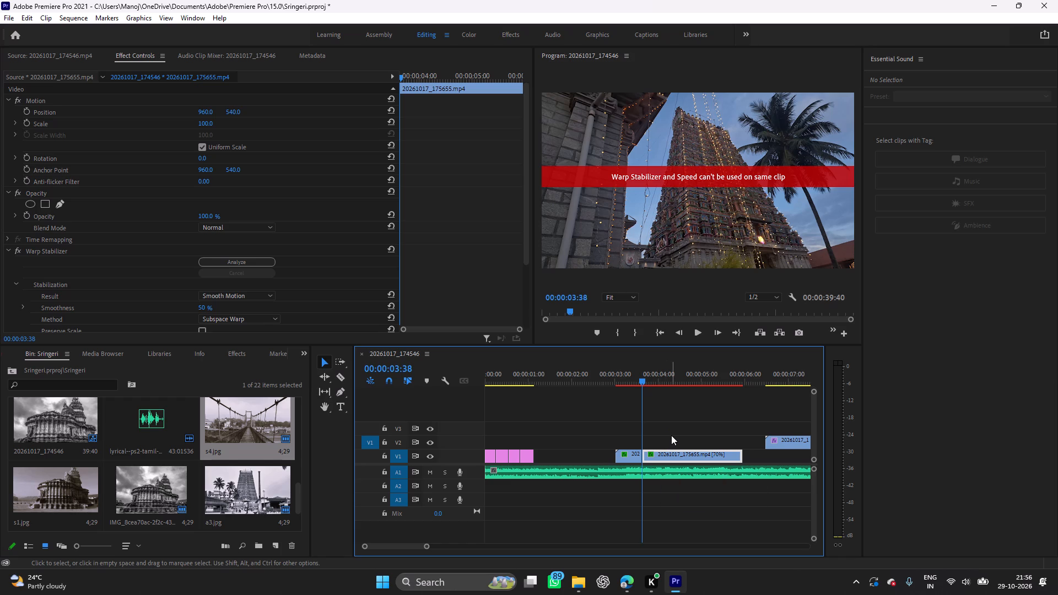
Delete both pieces of 20261017_175655.mp4 from V1.
key(Delete)
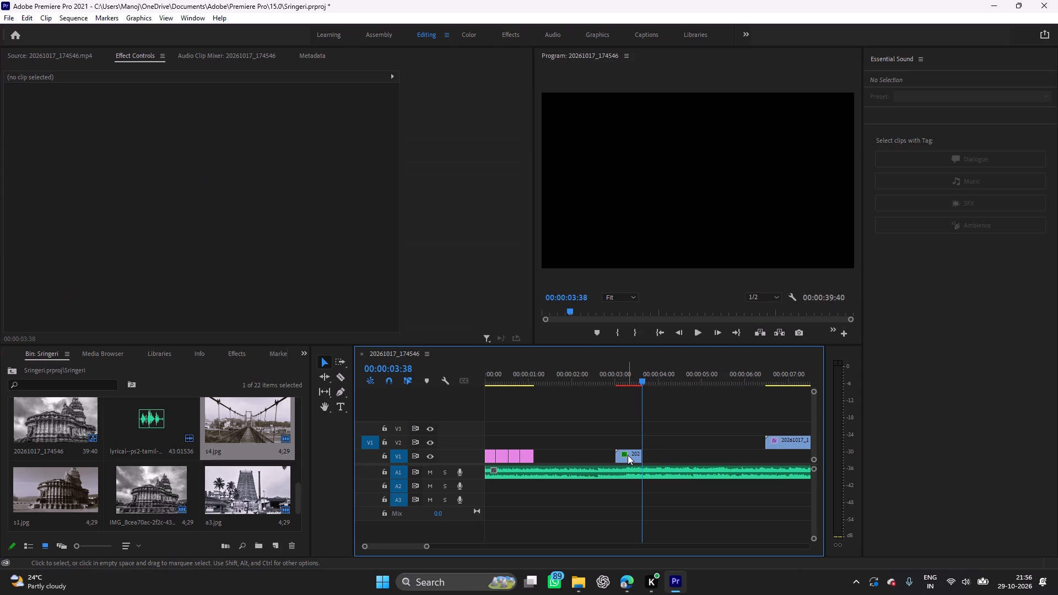
click(628, 455)
key(Delete)
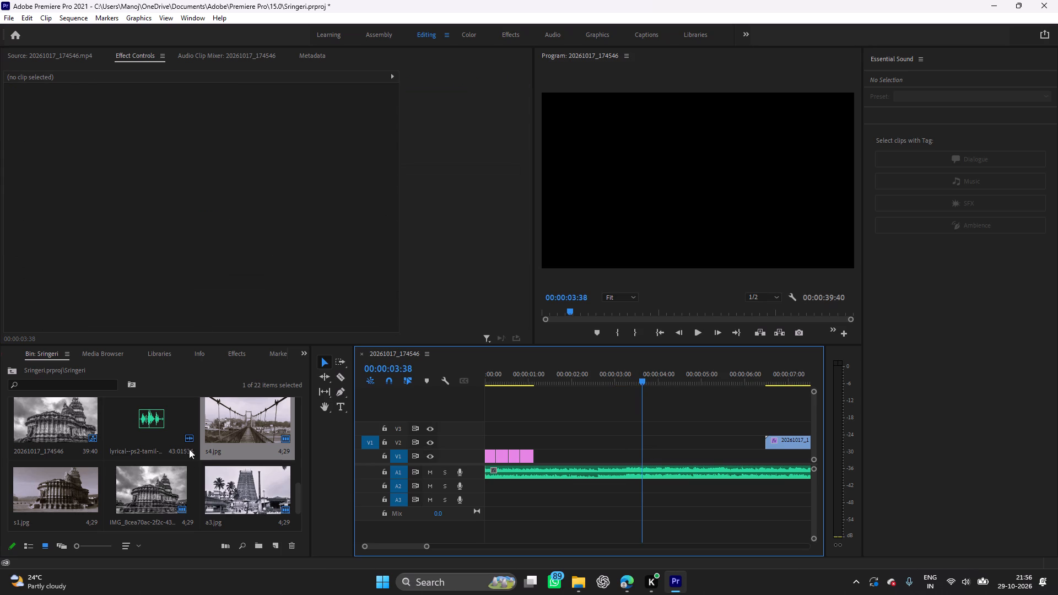
Browse the Sringeri bin and preview the source clips 20261017_175645.mp4 and 20261017_175655.mp4 to compare the temple tower shots.
scroll(187, 472, down, 3)
scroll(187, 472, up, 6)
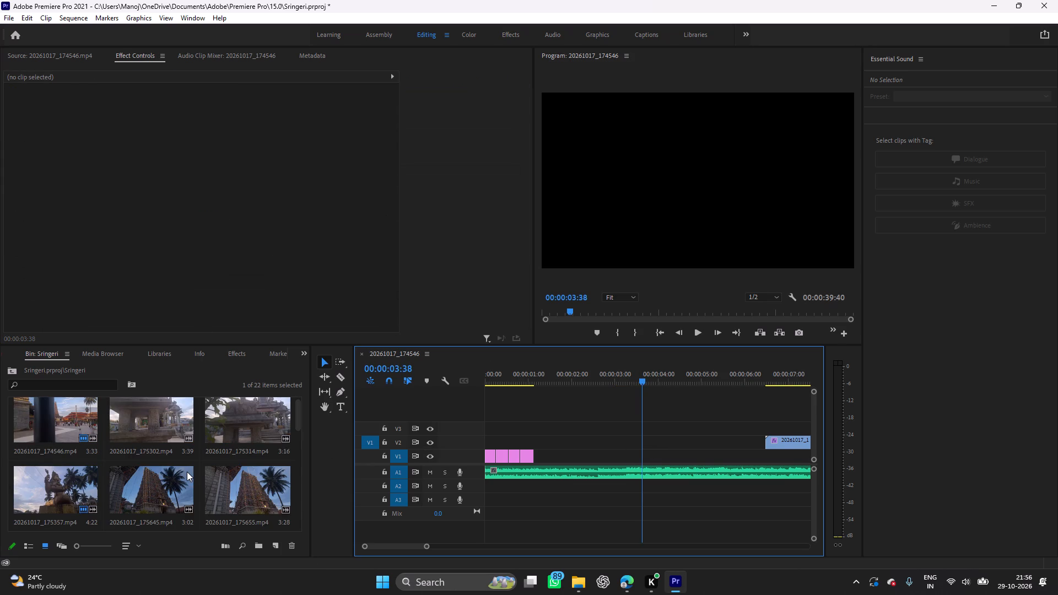
scroll(187, 472, up, 1)
scroll(186, 472, down, 1)
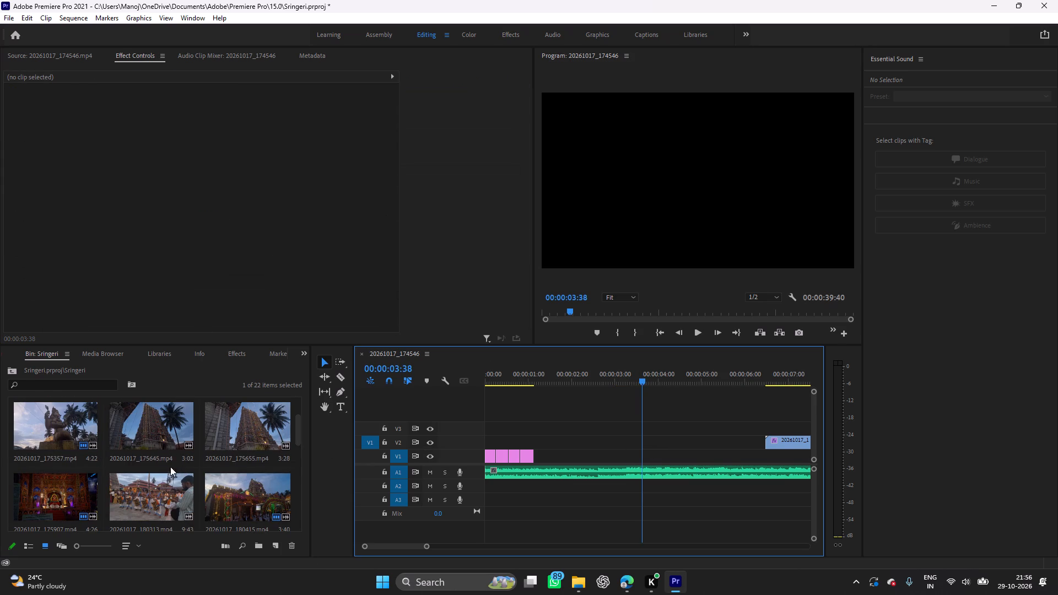
double_click(159, 442)
key(space)
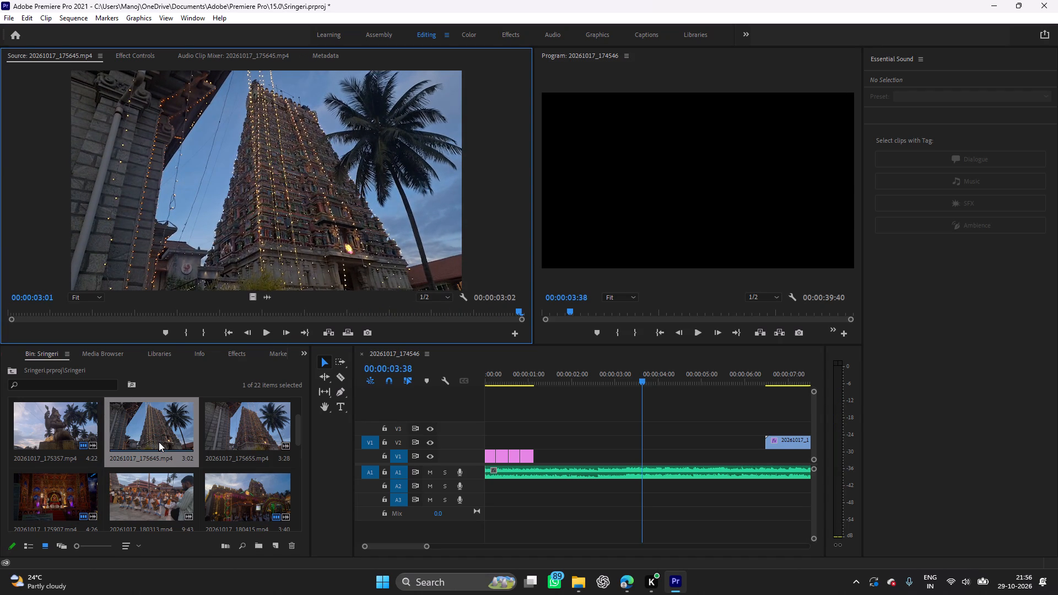
key(space)
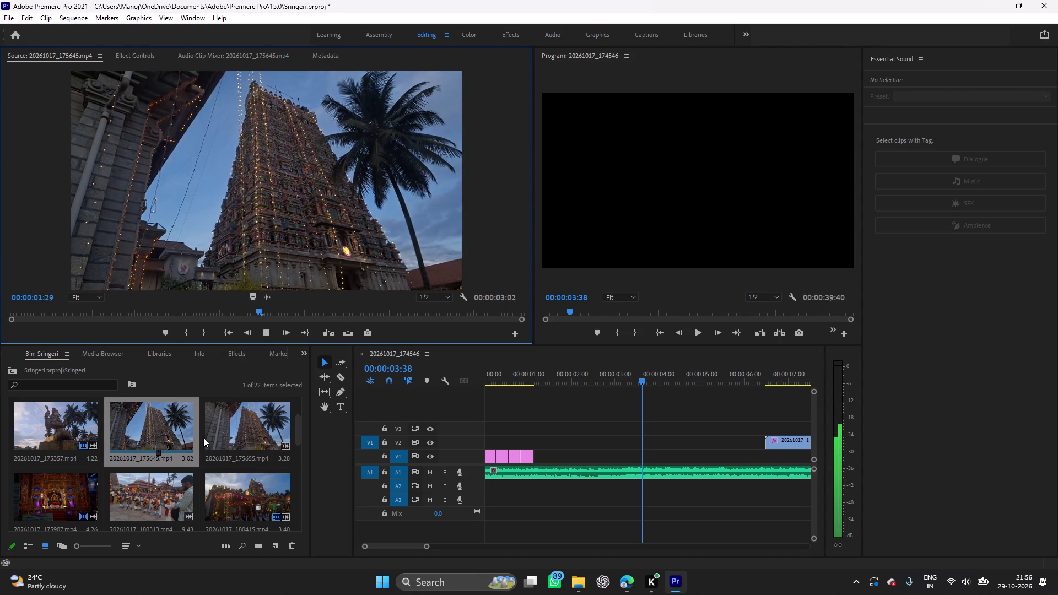
double_click(215, 431)
key(space)
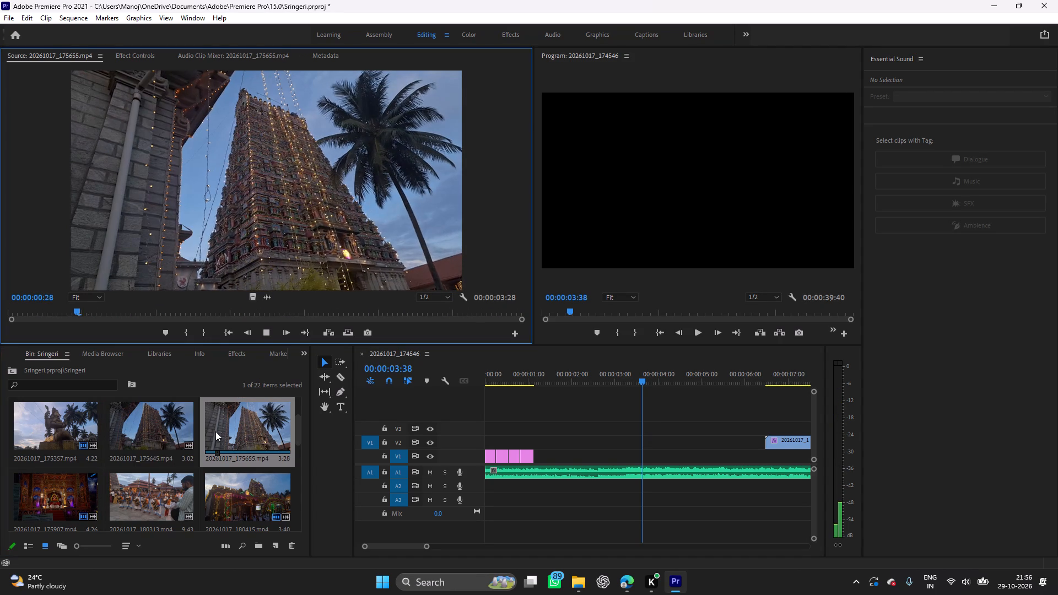
key(space)
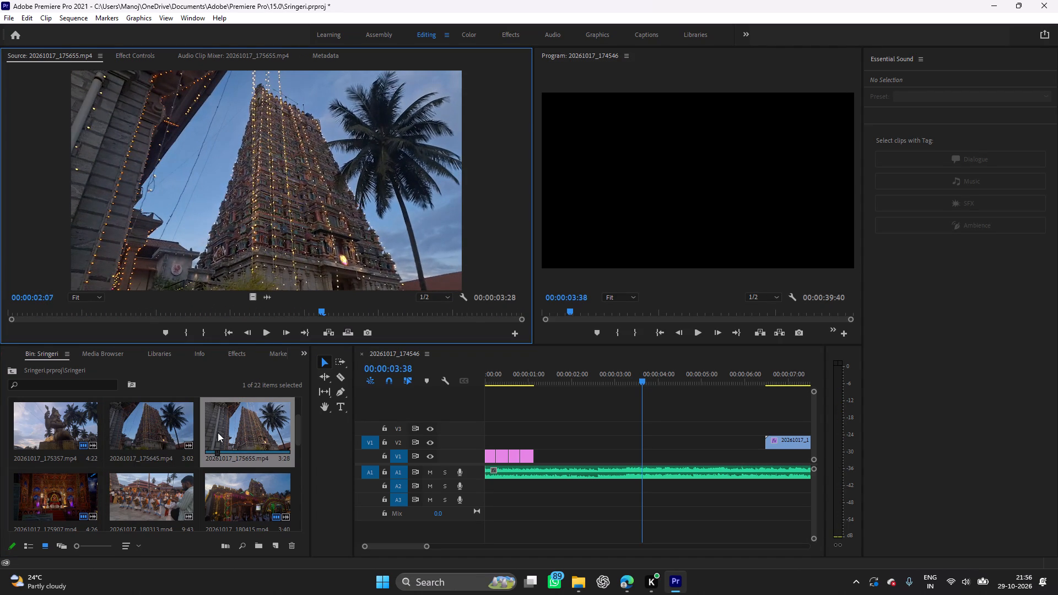
Place the source clip 20261017_175655.mp4 on V3, with its audio on A2, starting at 00:00:03:01.
drag(242, 430, 557, 426)
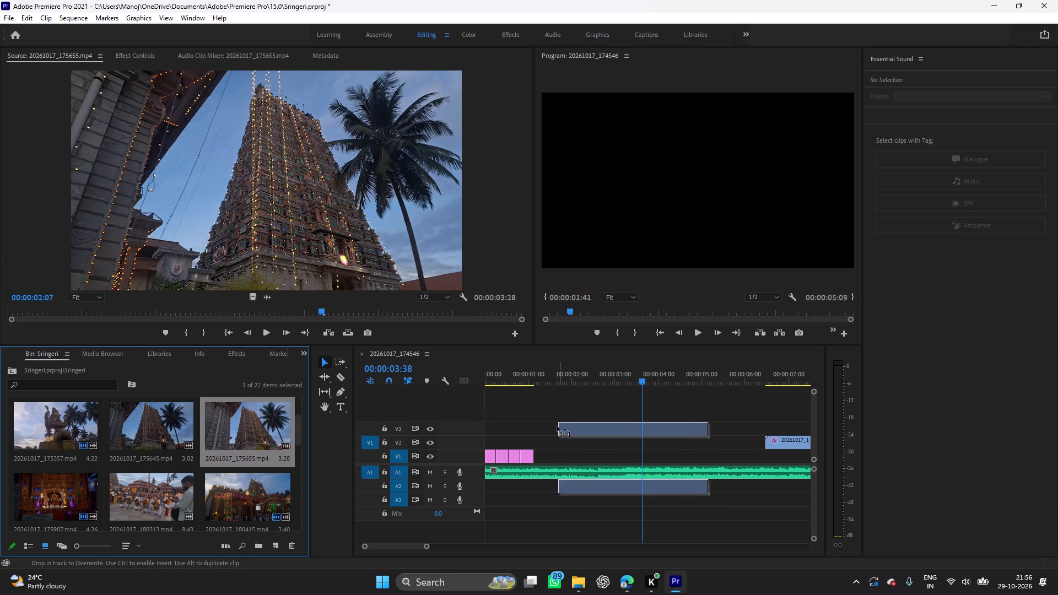
drag(557, 426, 577, 453)
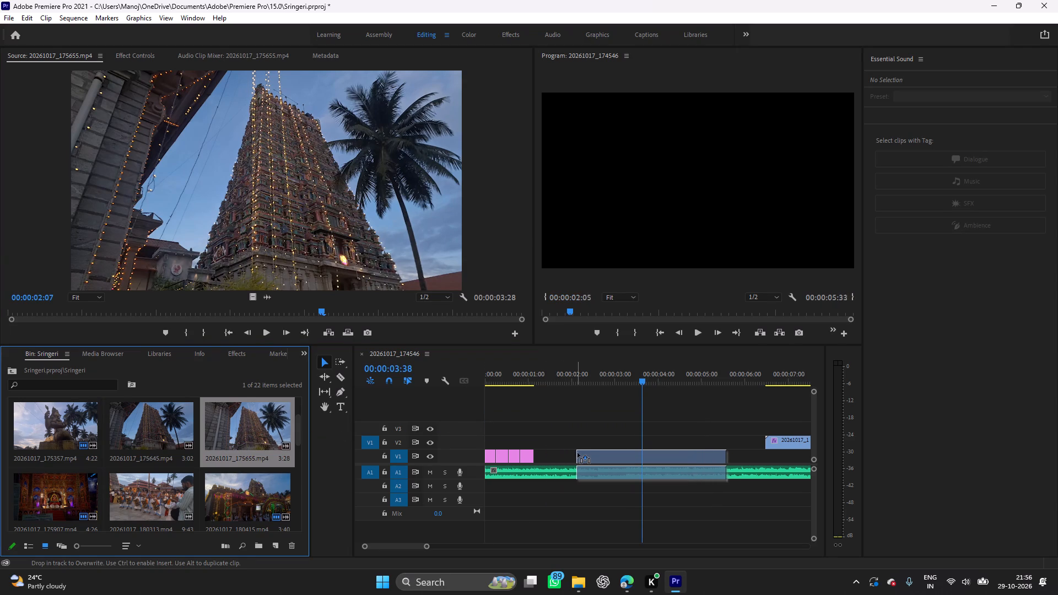
drag(577, 453, 607, 448)
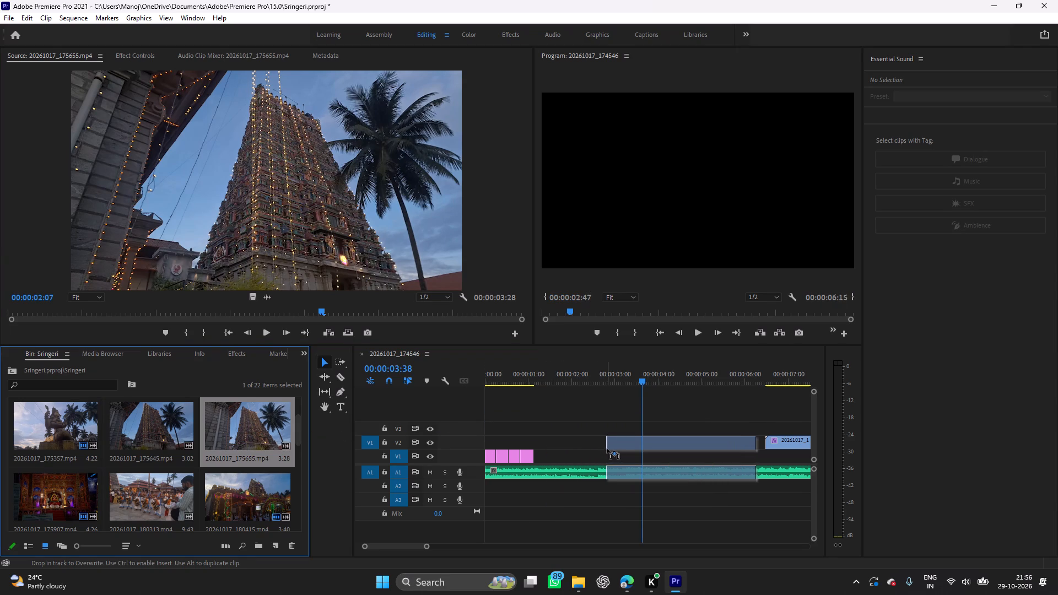
drag(607, 448, 609, 427)
Unlink the audio of the newly placed 20261017_175655.mp4 and delete that audio from A2.
click(649, 429)
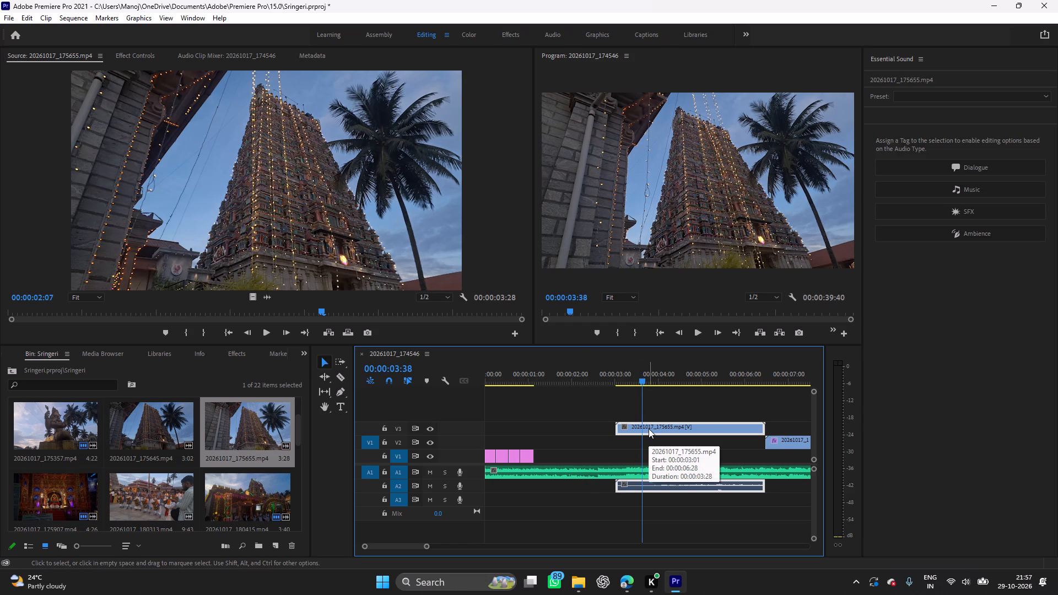
right_click(649, 429)
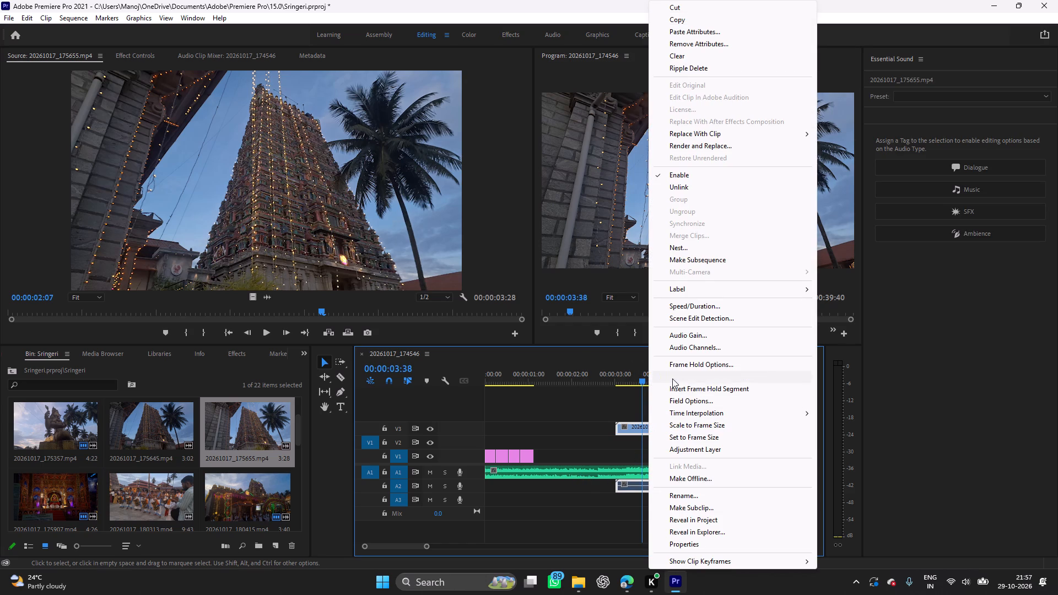
click(676, 187)
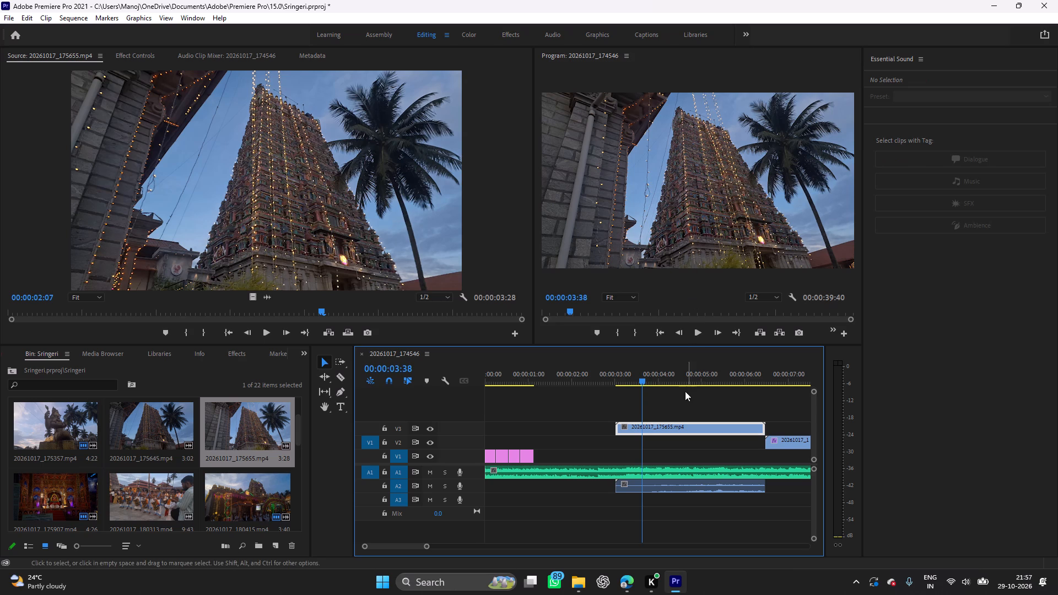
click(670, 493)
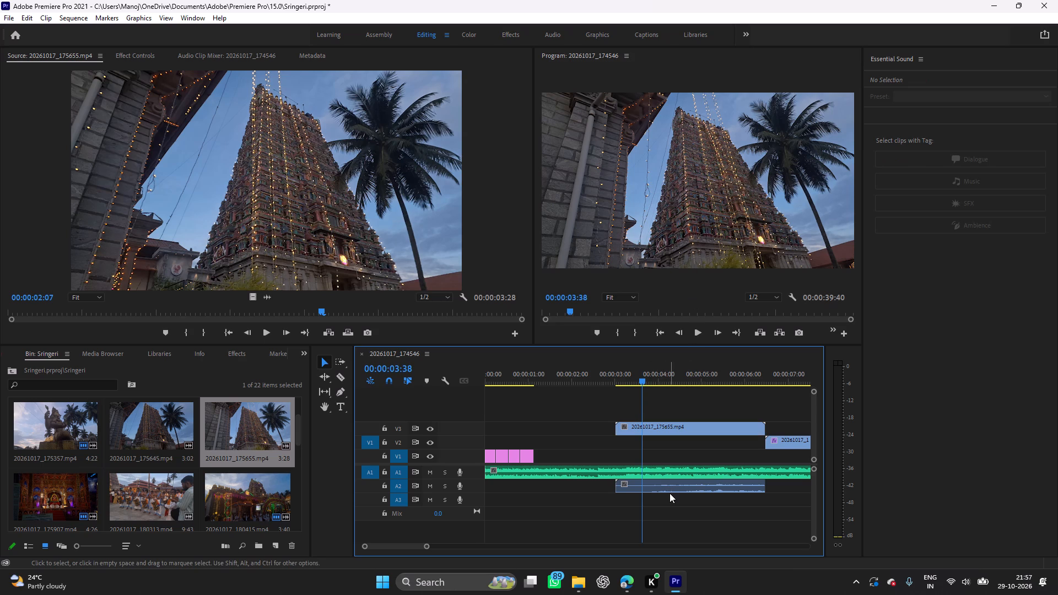
click(670, 484)
key(Delete)
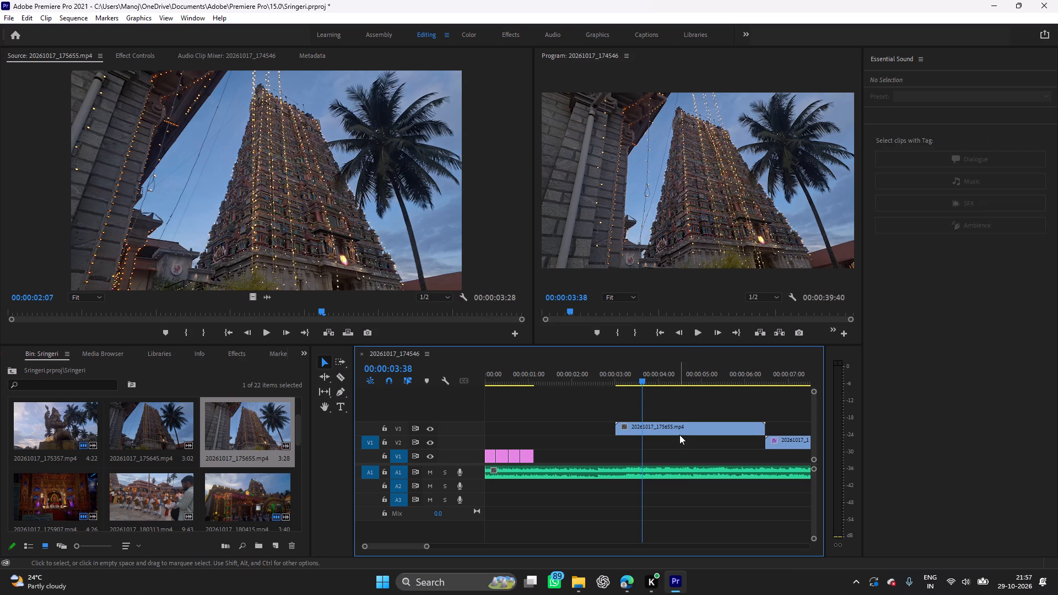
Move the 20261017_175655.mp4 video from V3 down to V1, keeping its start at 00:00:03:01.
drag(678, 428, 669, 445)
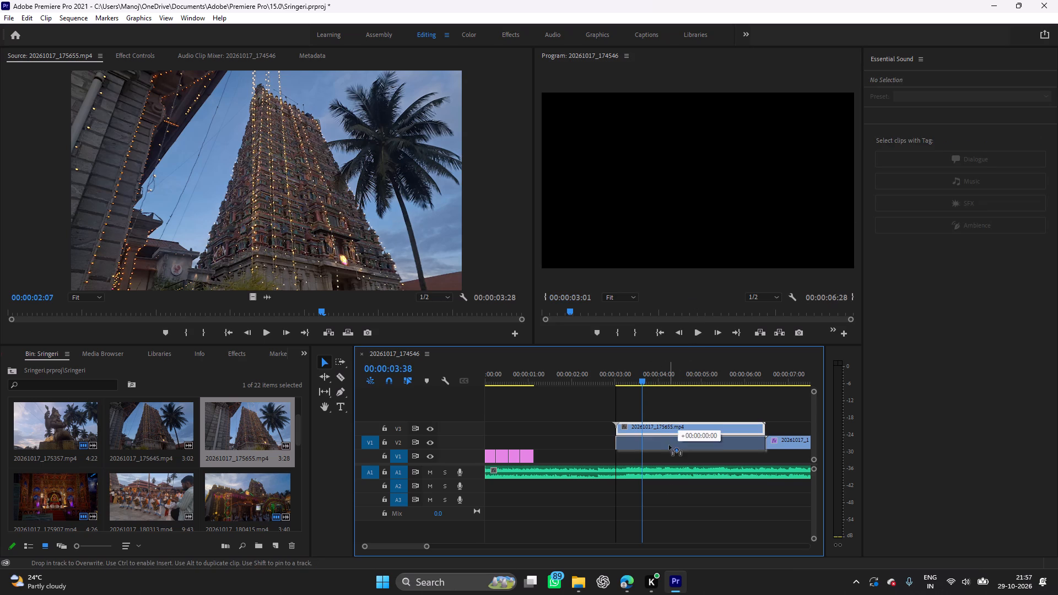
drag(669, 445, 666, 458)
click(684, 416)
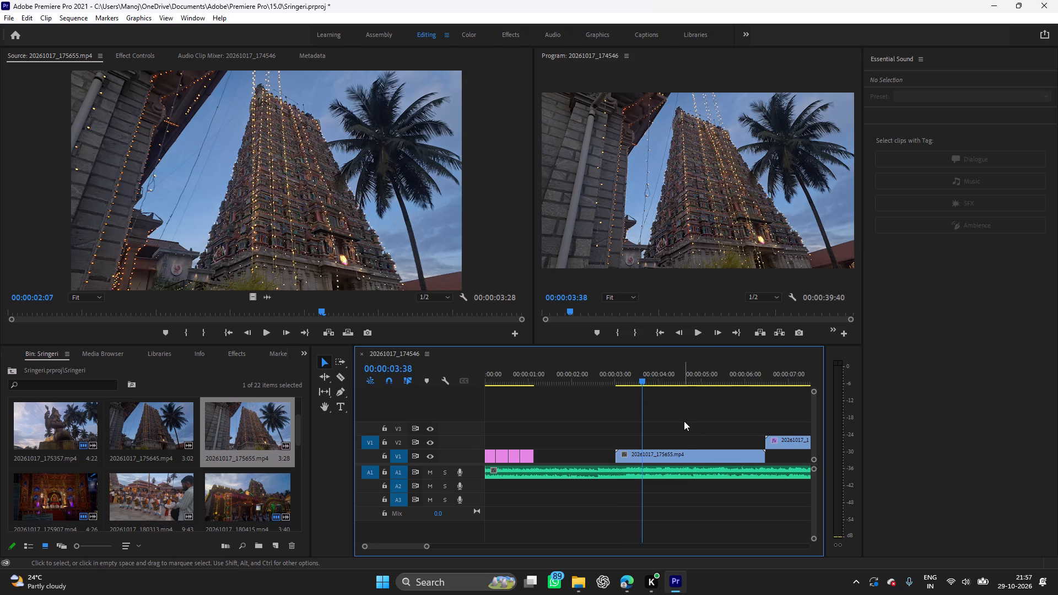
Play the start of 20261017_175655.mp4 against the music and move the clip along V1 to start at 00:00:03:18.
drag(642, 423, 579, 431)
key(space)
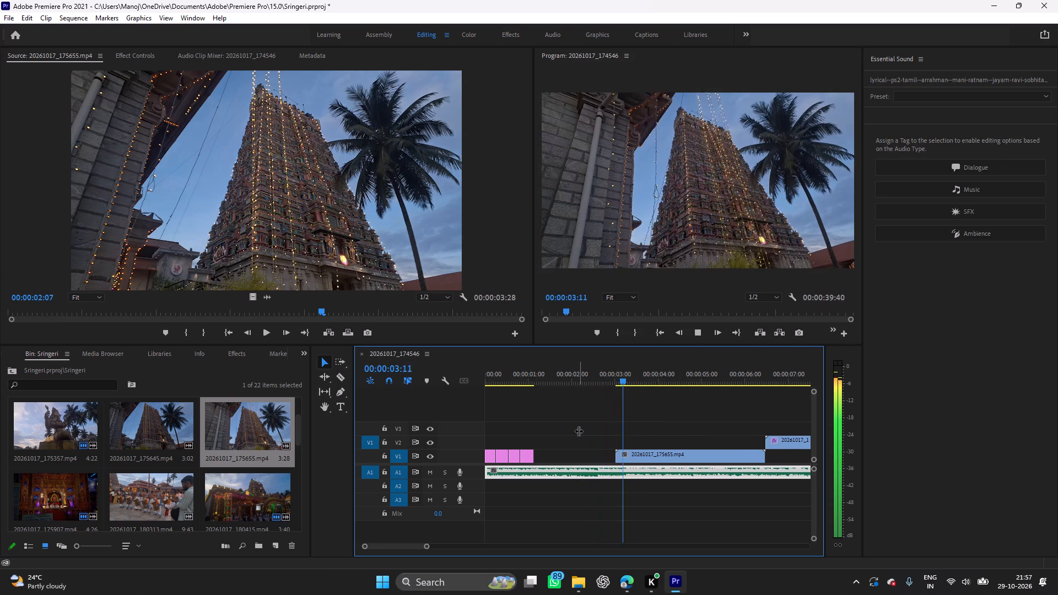
key(space)
drag(661, 420, 638, 420)
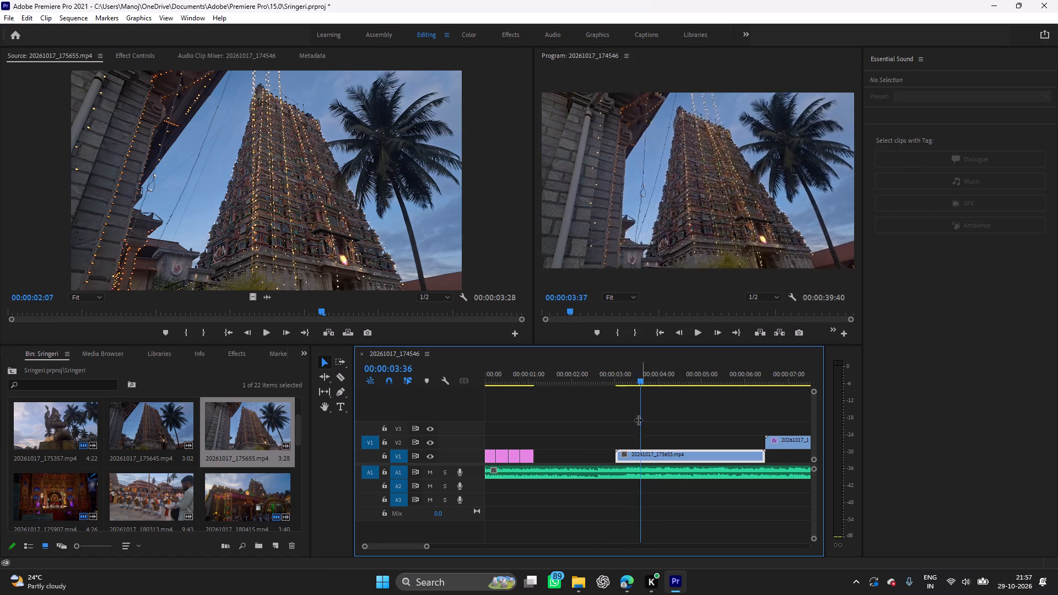
drag(638, 420, 608, 422)
key(space)
key(space)
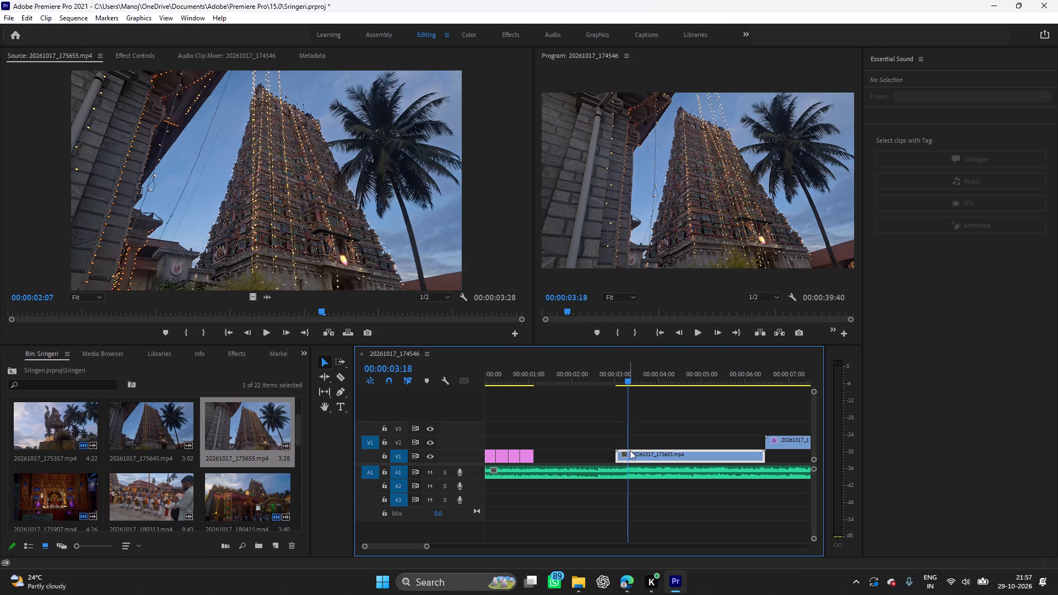
drag(649, 456, 658, 456)
click(658, 456)
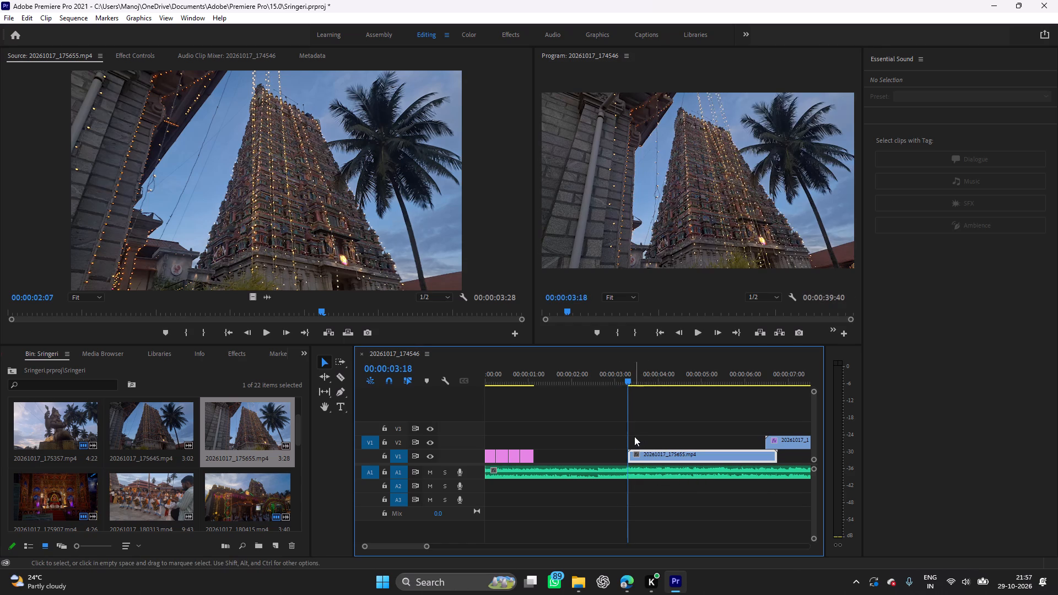
Move 20261017_175655.mp4 along V1 to start at 00:00:03:11 and play its opening against the music.
drag(629, 436, 623, 437)
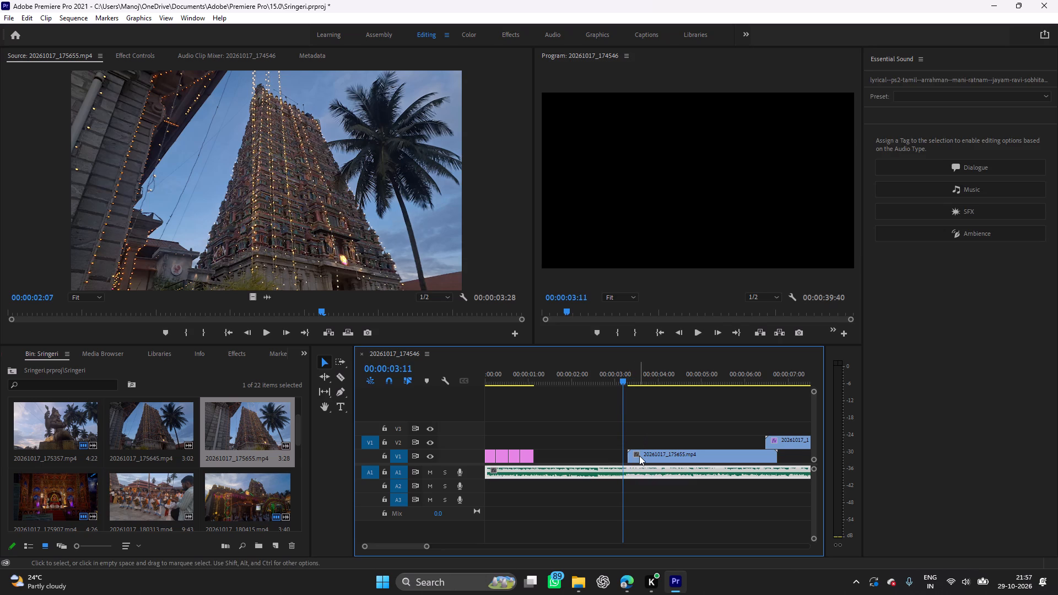
click(652, 452)
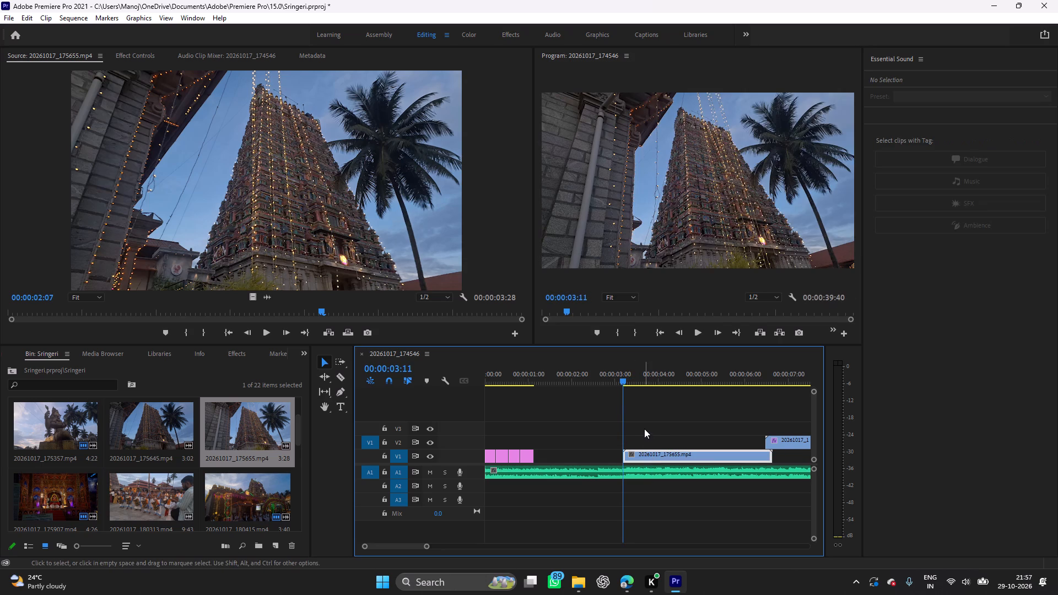
key(space)
key(space)
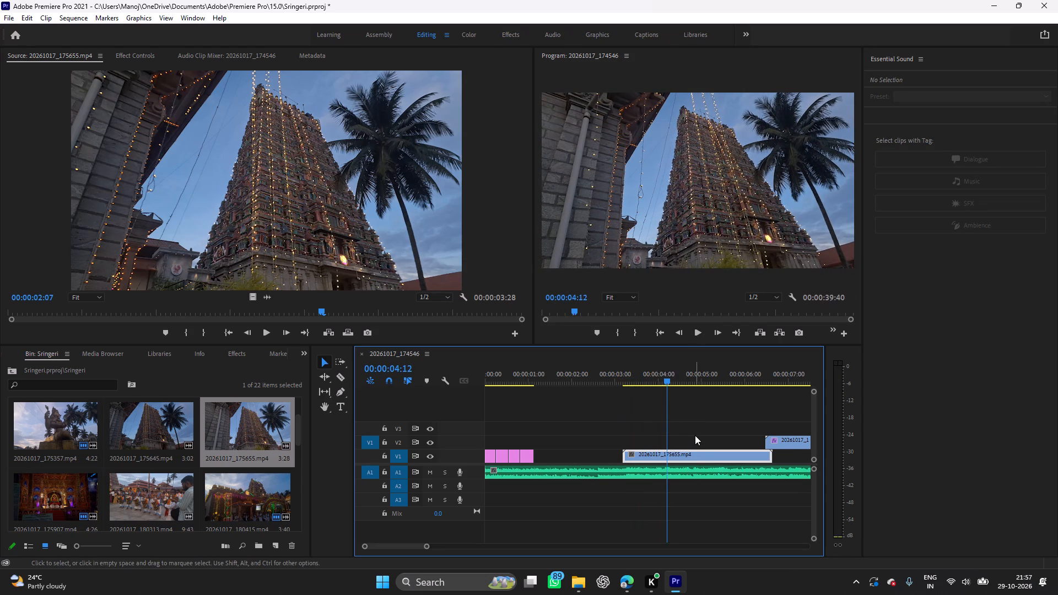
click(625, 517)
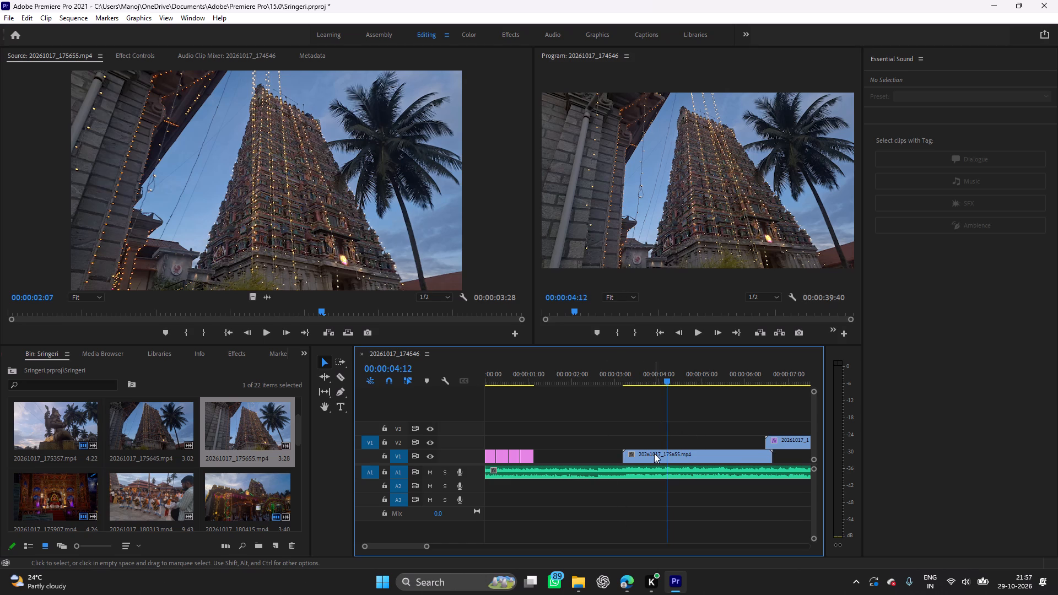
Show the effect settings of 20261017_175655.mp4 on V1 and scrub through its opening to place the playhead at 00:00:03:50.
click(654, 453)
click(136, 55)
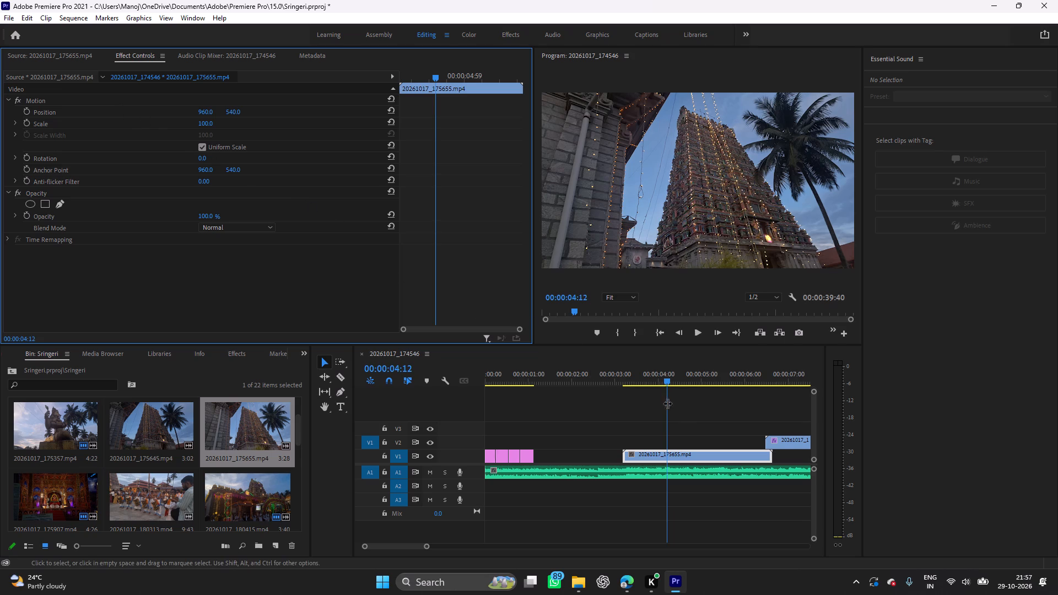
drag(668, 417, 625, 416)
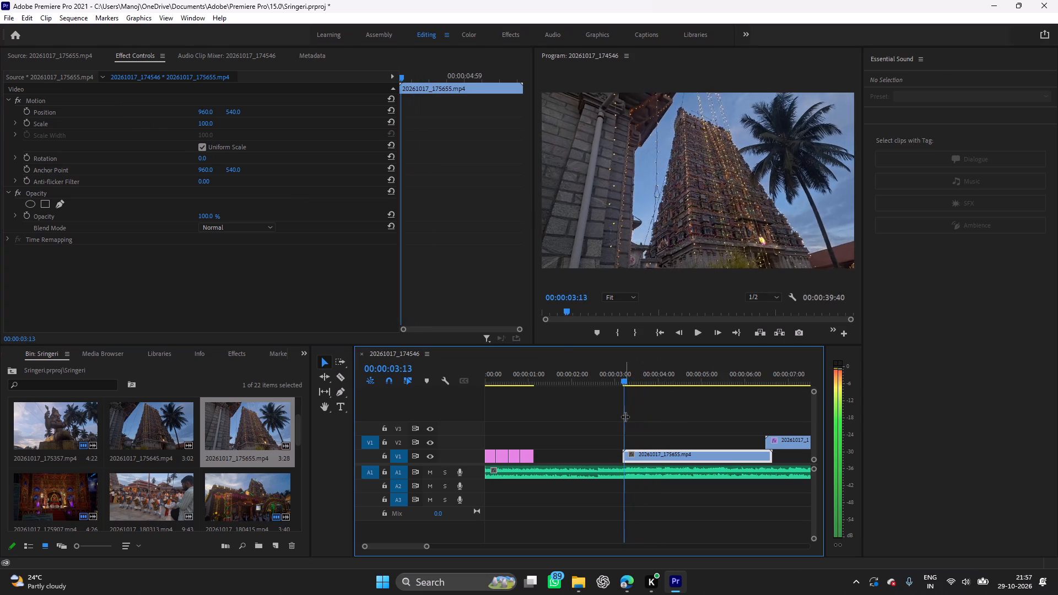
drag(625, 416, 658, 415)
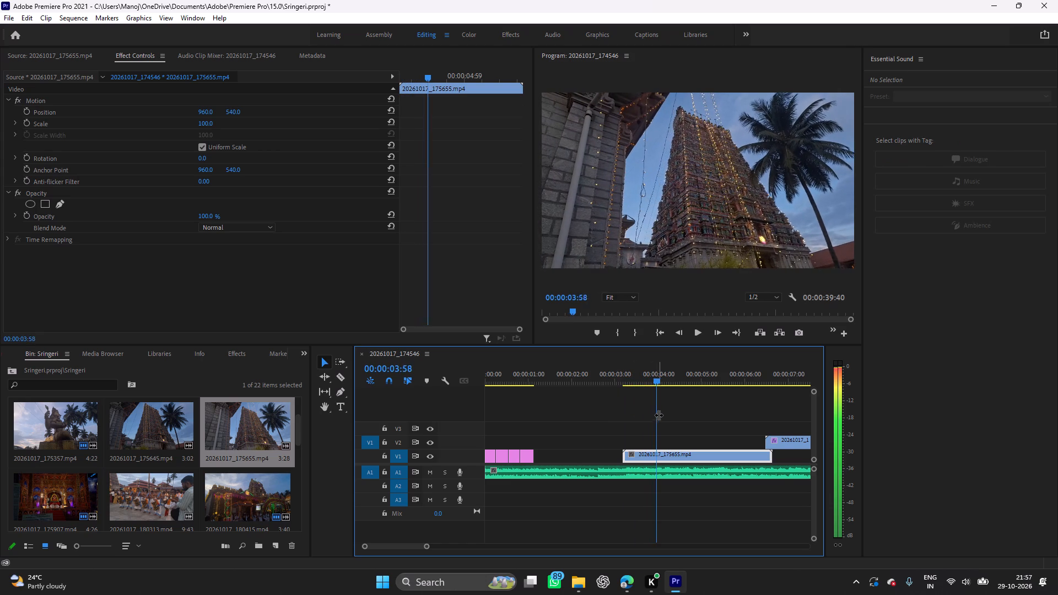
drag(658, 415, 651, 417)
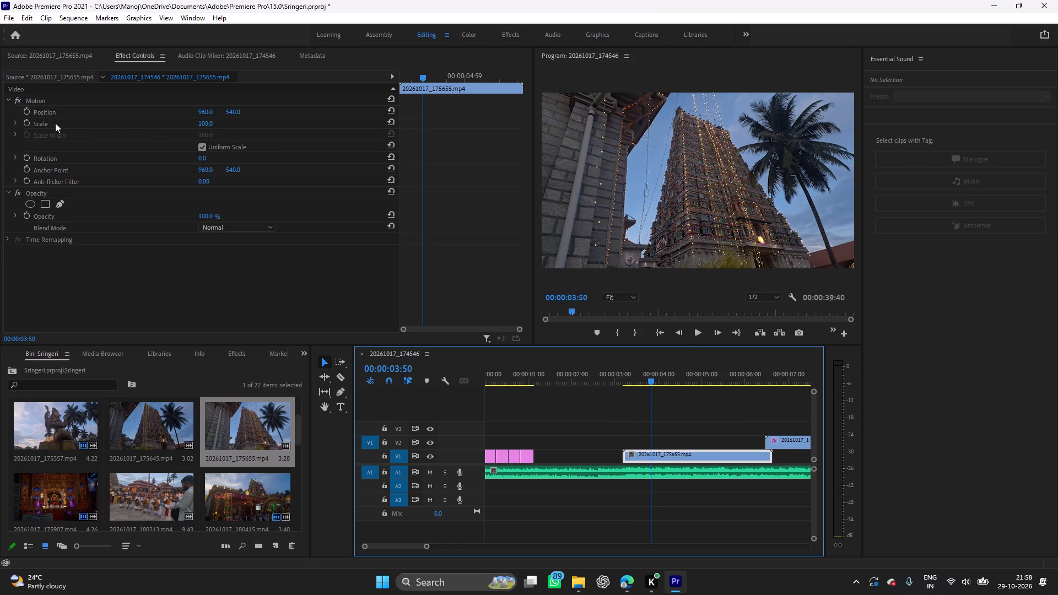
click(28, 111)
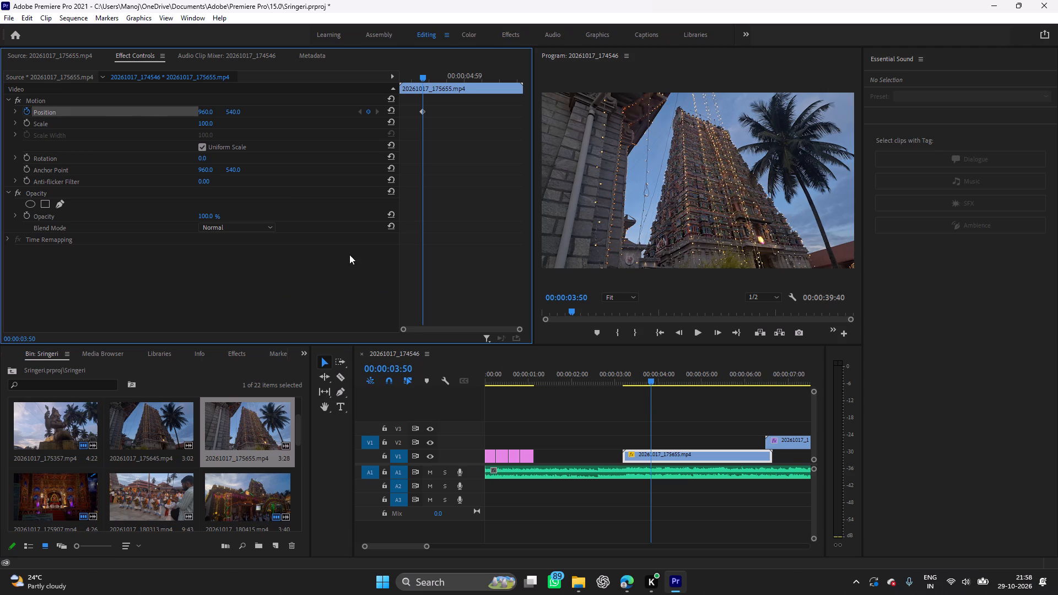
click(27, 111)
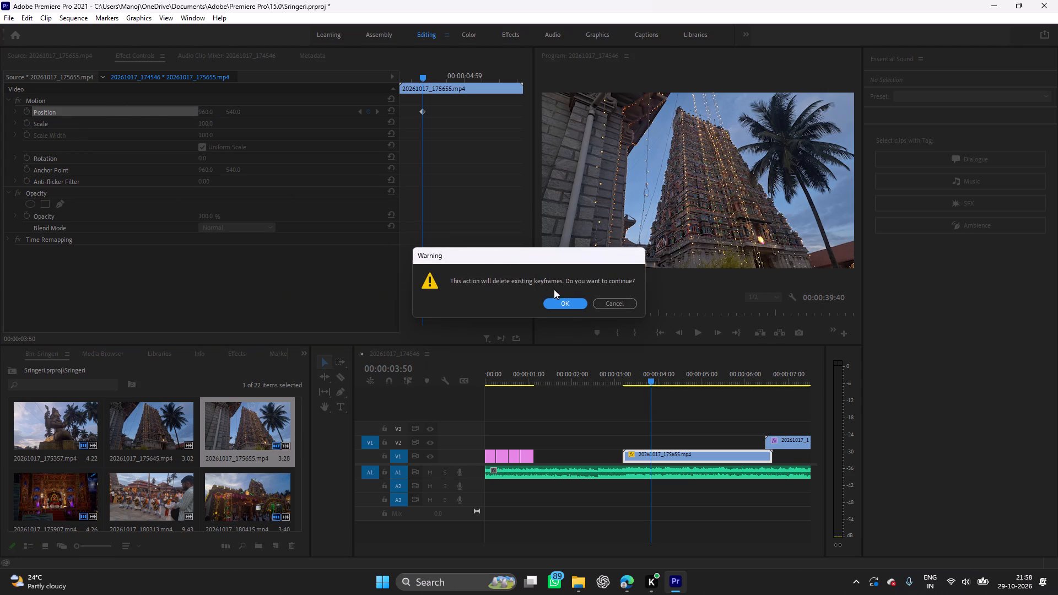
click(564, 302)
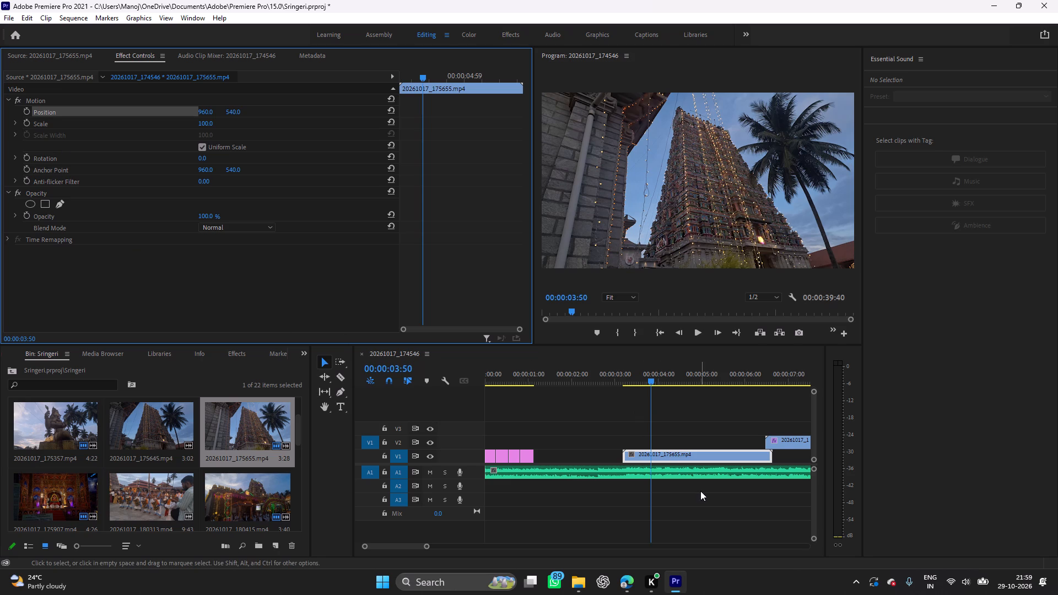
Split 20261017_175655.mp4 on V1 at 00:00:03:50.
key(ctrl+k)
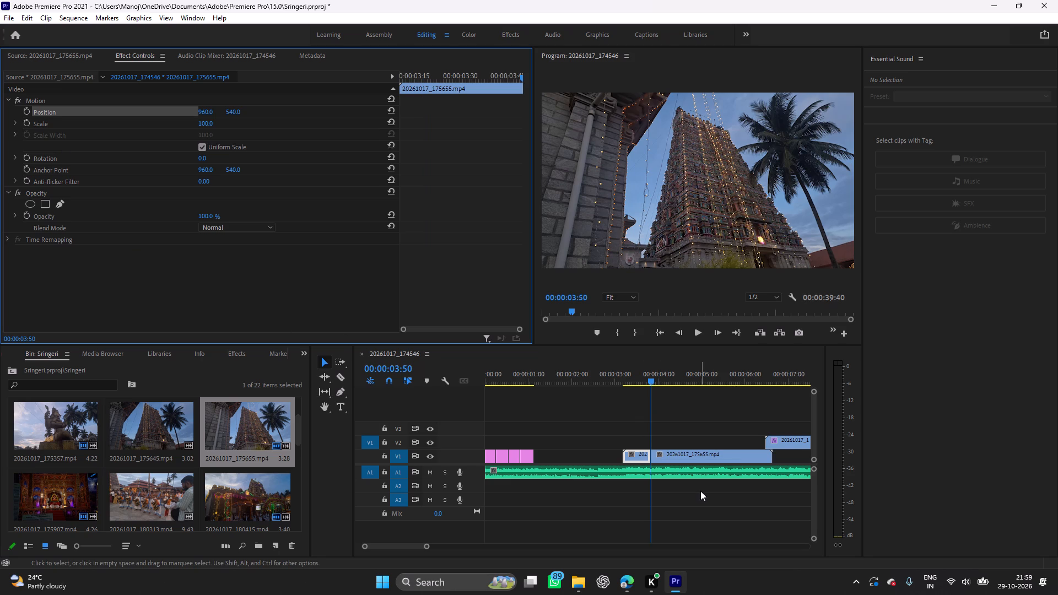
Set the speed of the short first piece of 20261017_175655.mp4 to 120%.
click(630, 421)
click(641, 455)
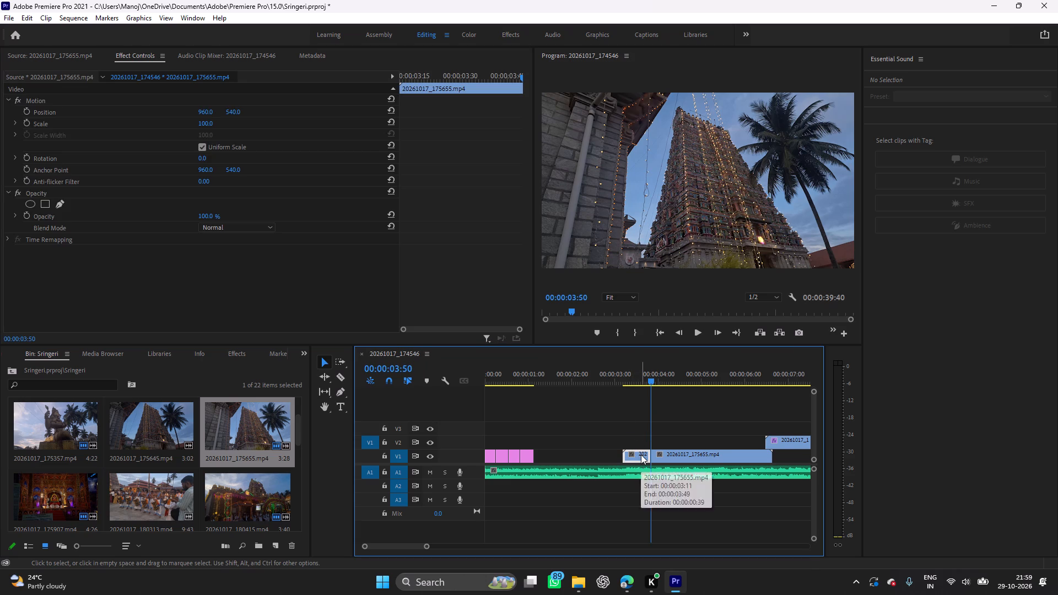
right_click(641, 455)
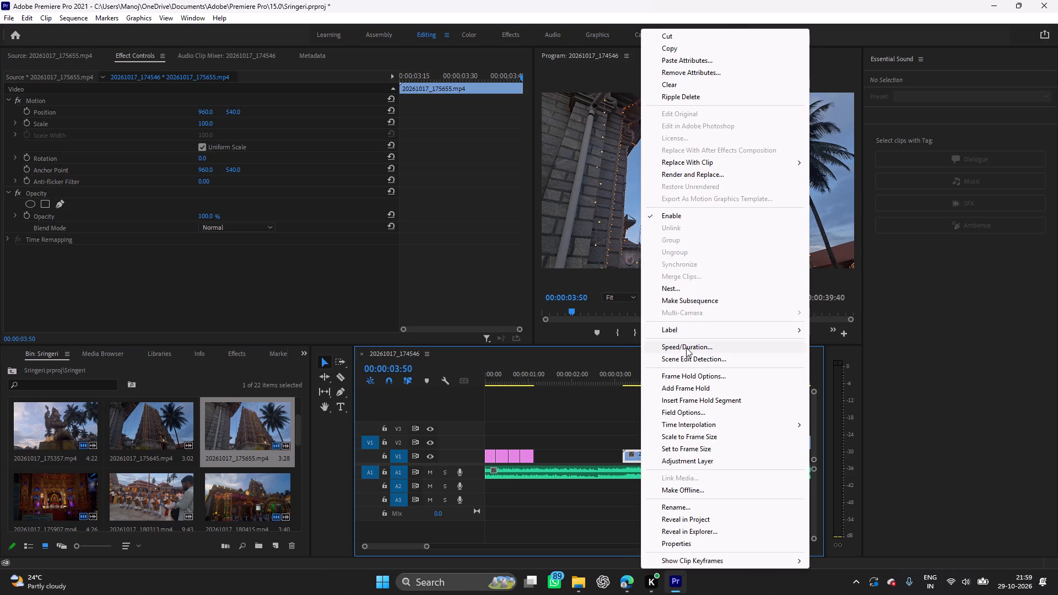
click(671, 348)
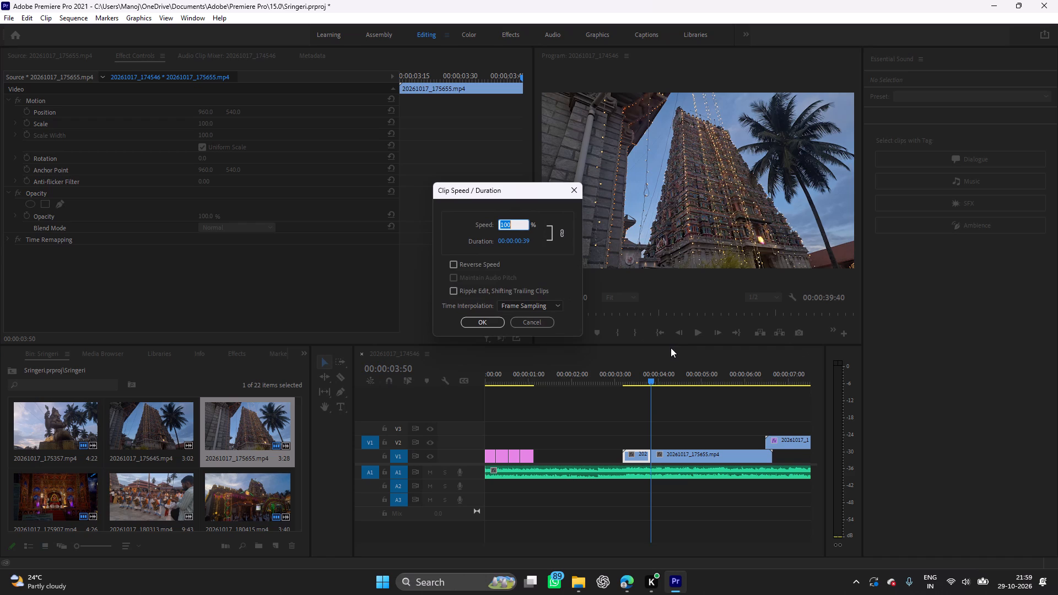
text(12)
key(0)
key(Return)
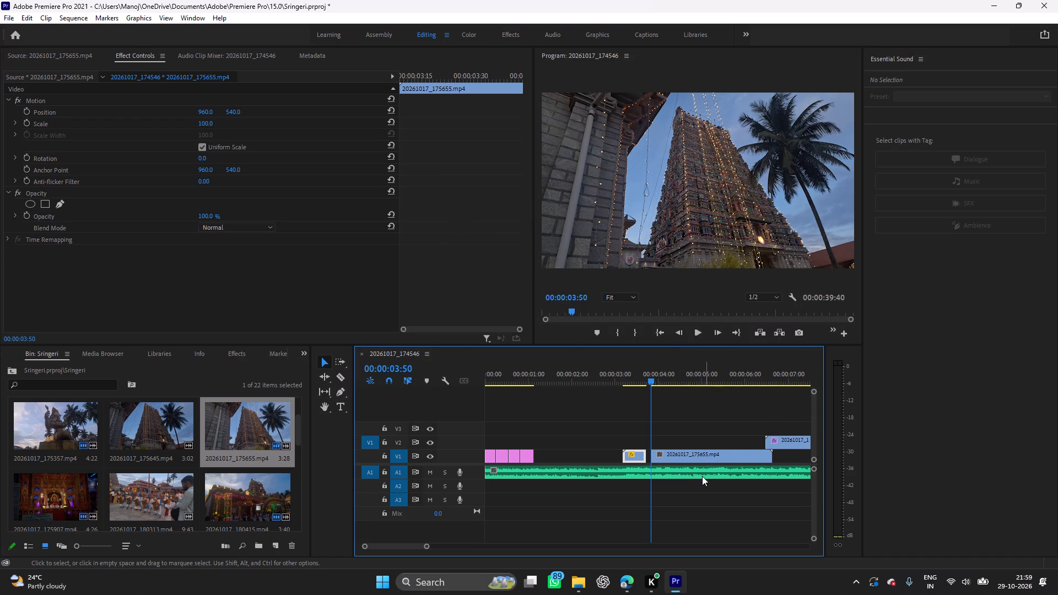
Move the second piece of 20261017_175655.mp4 against the end of the first piece on V1 and play across the join.
drag(700, 458, 693, 458)
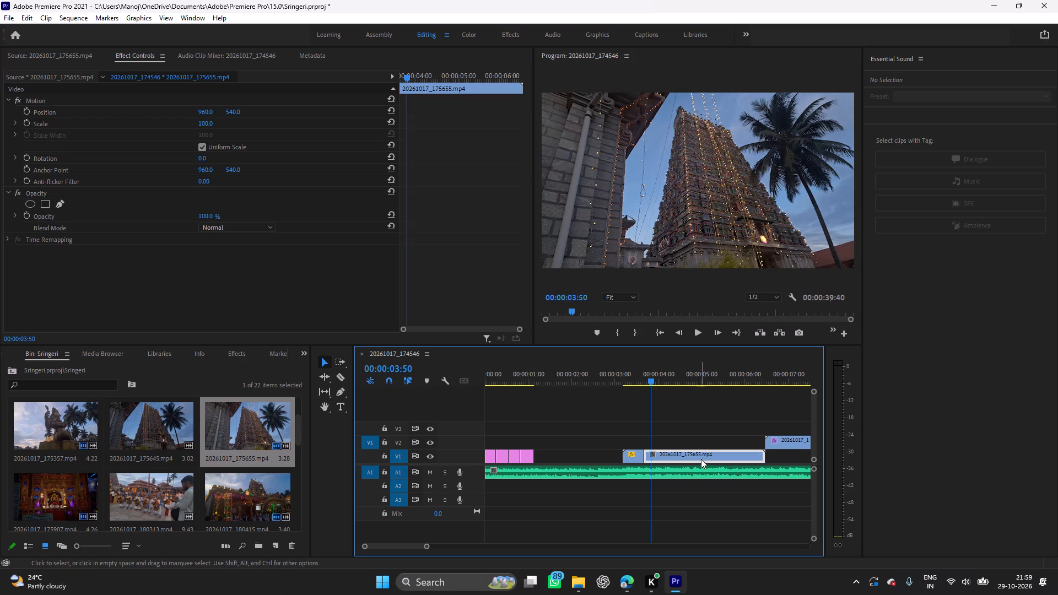
click(695, 454)
drag(651, 412, 627, 414)
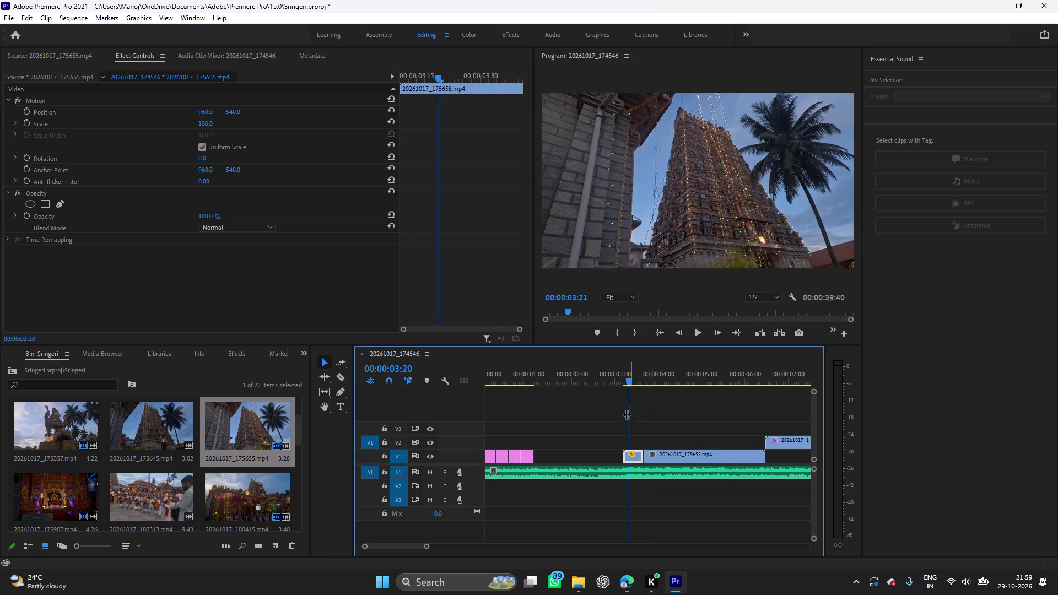
drag(627, 414, 622, 415)
key(space)
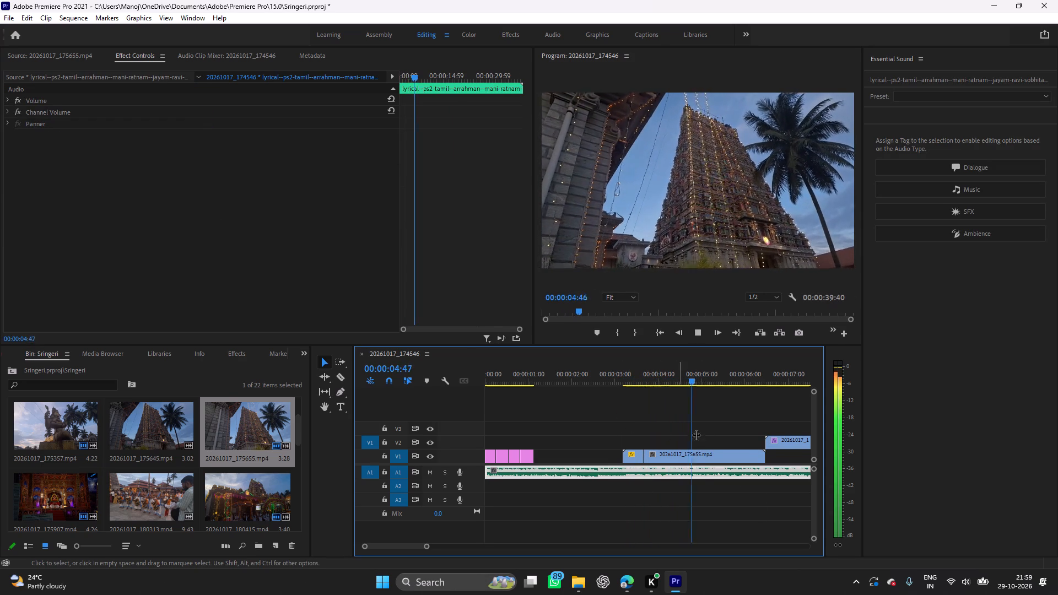
key(space)
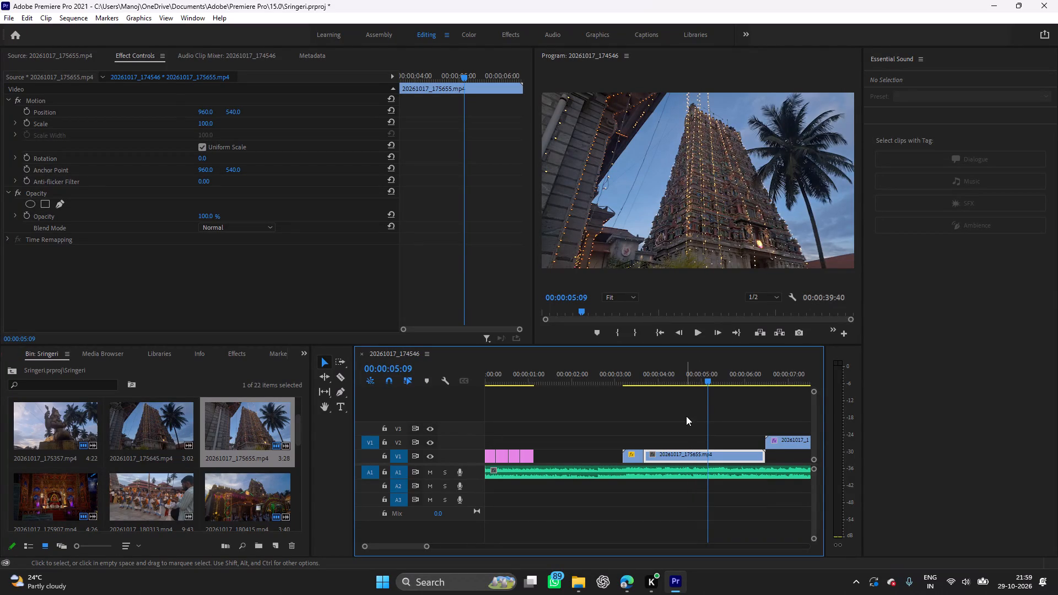
Set the speed of the second piece of 20261017_175655.mp4 to 70%.
click(685, 417)
click(679, 454)
right_click(679, 454)
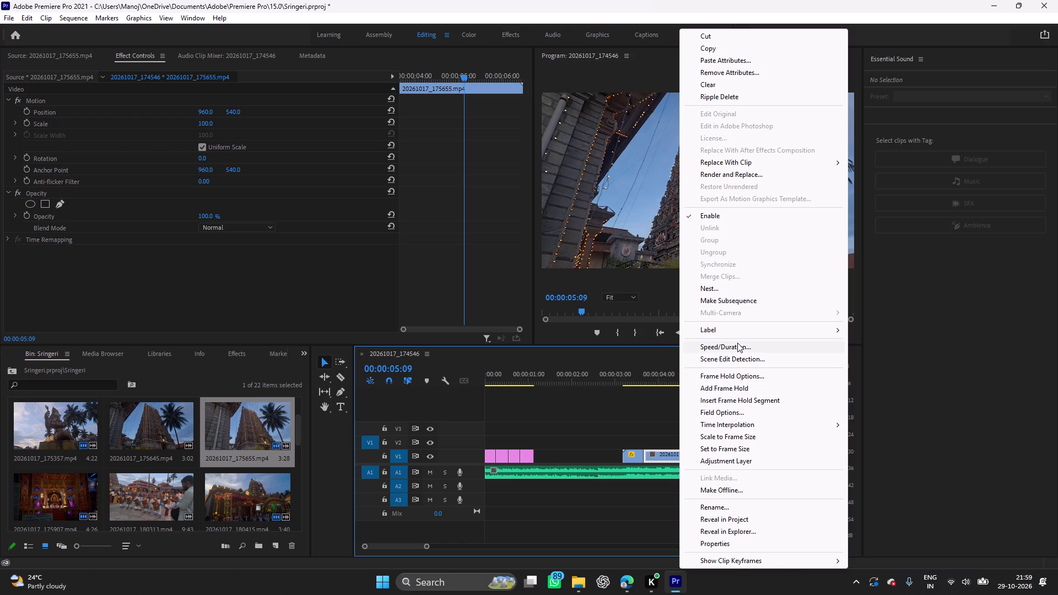
click(731, 349)
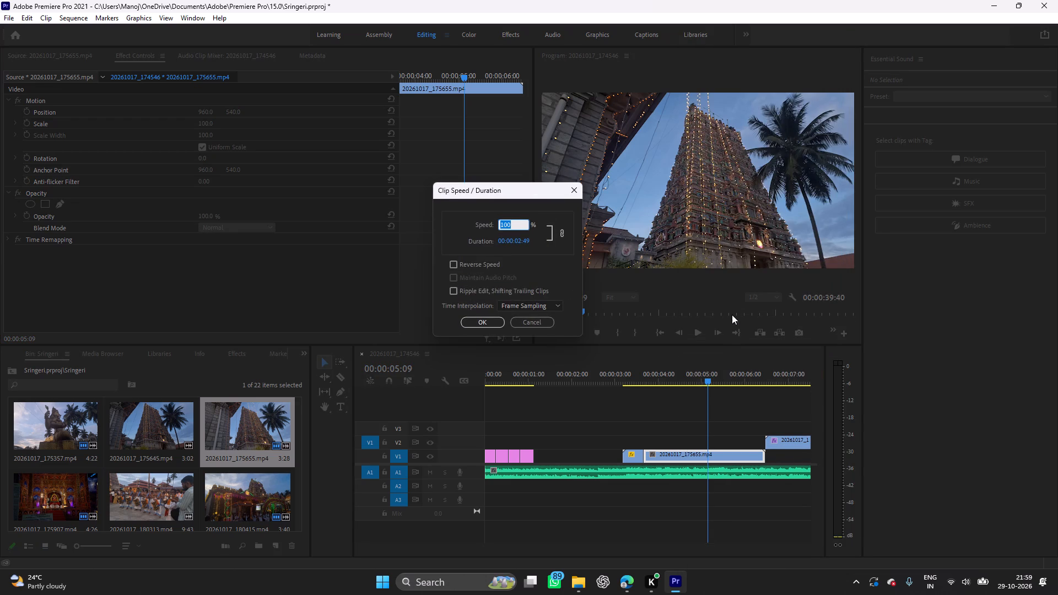
text(70)
key(Return)
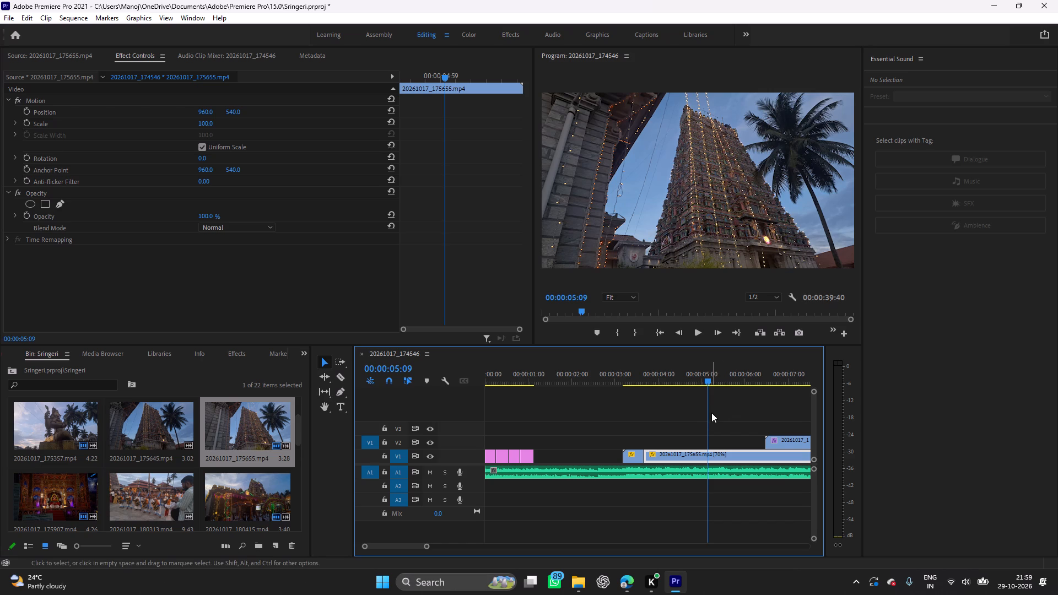
Play both pieces of 20261017_175655.mp4 through to the statue clip to check the timing against the music.
drag(708, 411, 702, 410)
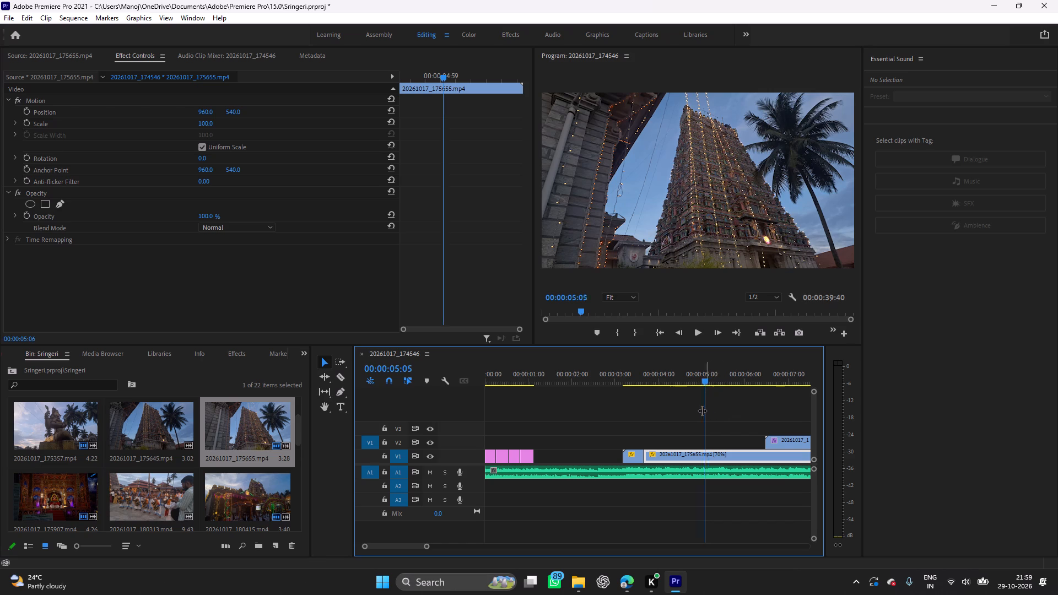
drag(702, 410, 603, 407)
key(space)
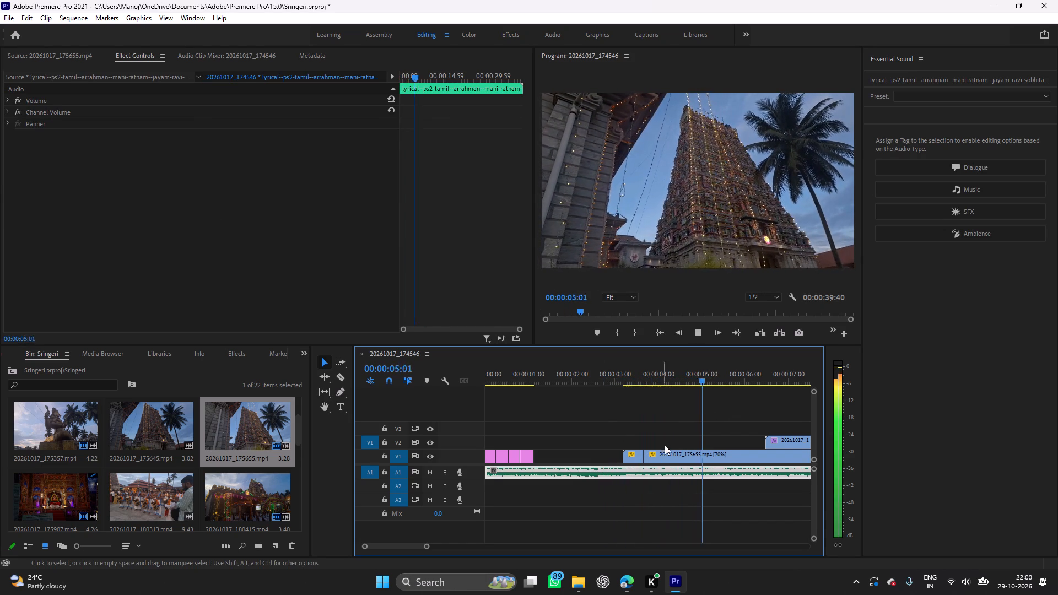
key(space)
drag(674, 452, 683, 453)
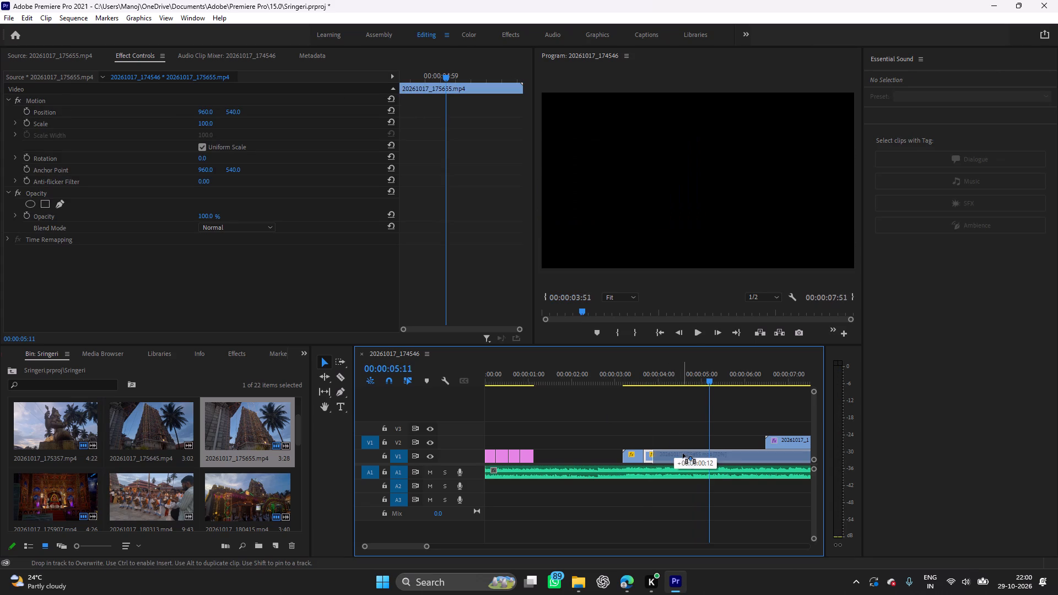
drag(683, 453, 685, 453)
drag(685, 453, 679, 453)
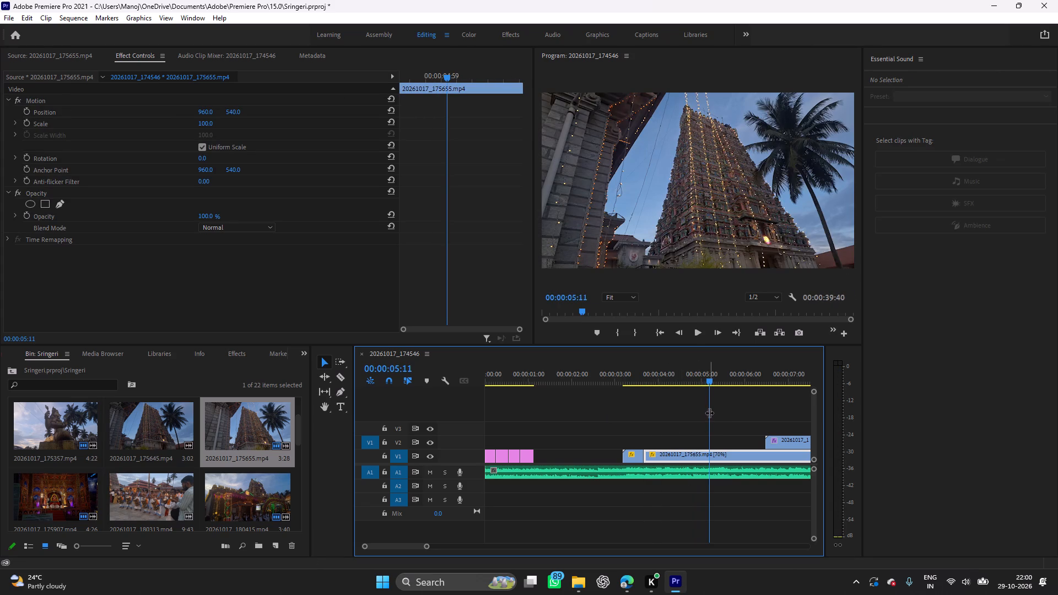
drag(709, 413, 608, 418)
key(space)
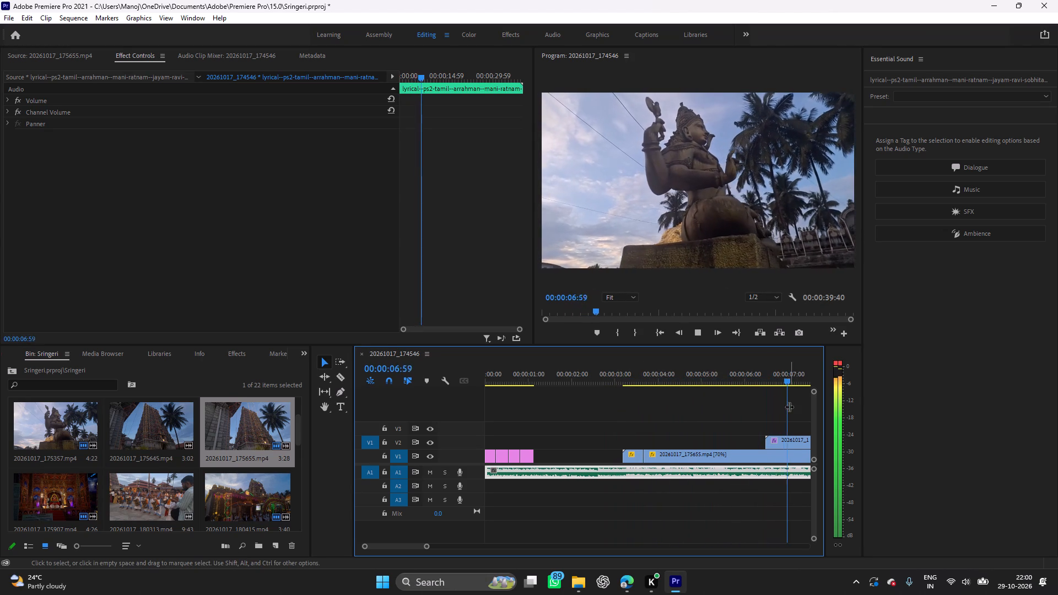
key(space)
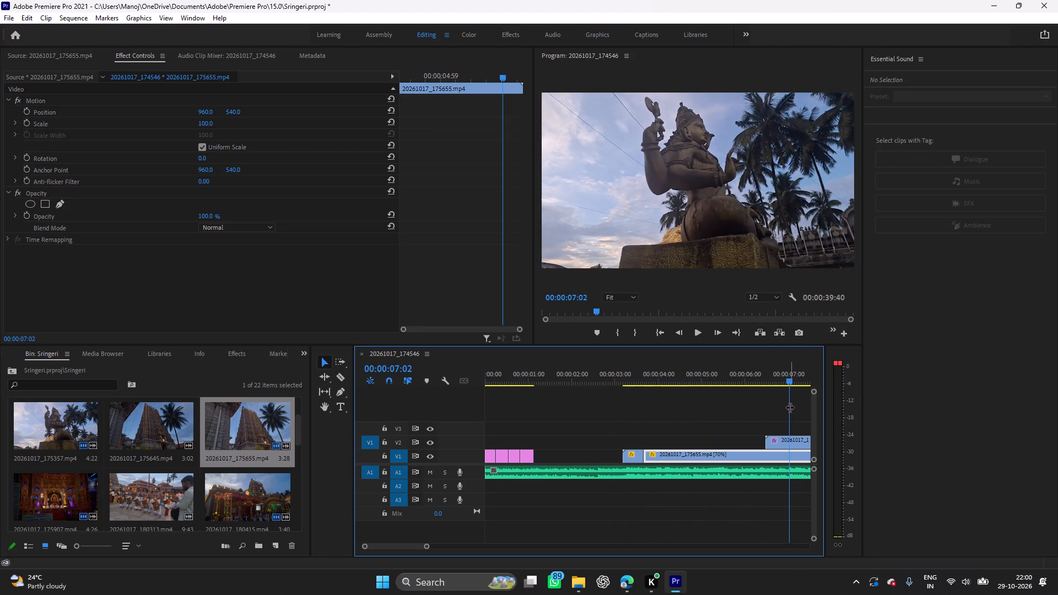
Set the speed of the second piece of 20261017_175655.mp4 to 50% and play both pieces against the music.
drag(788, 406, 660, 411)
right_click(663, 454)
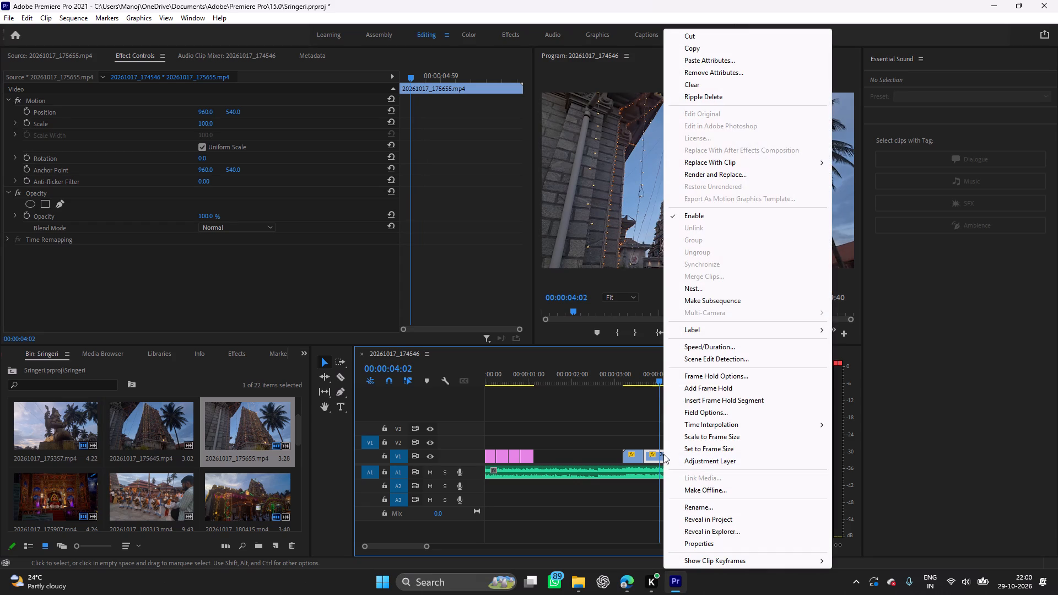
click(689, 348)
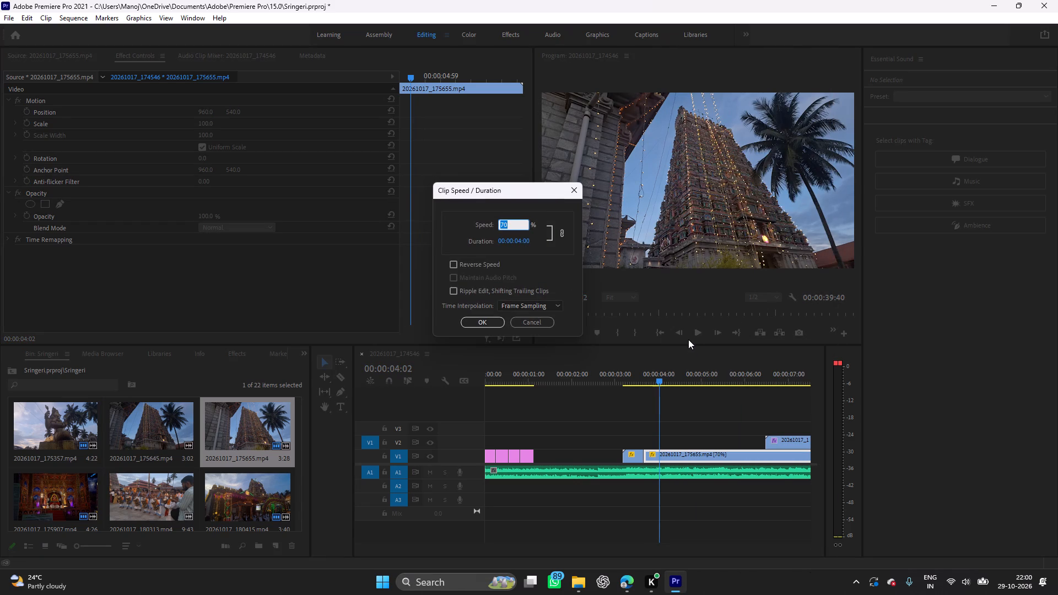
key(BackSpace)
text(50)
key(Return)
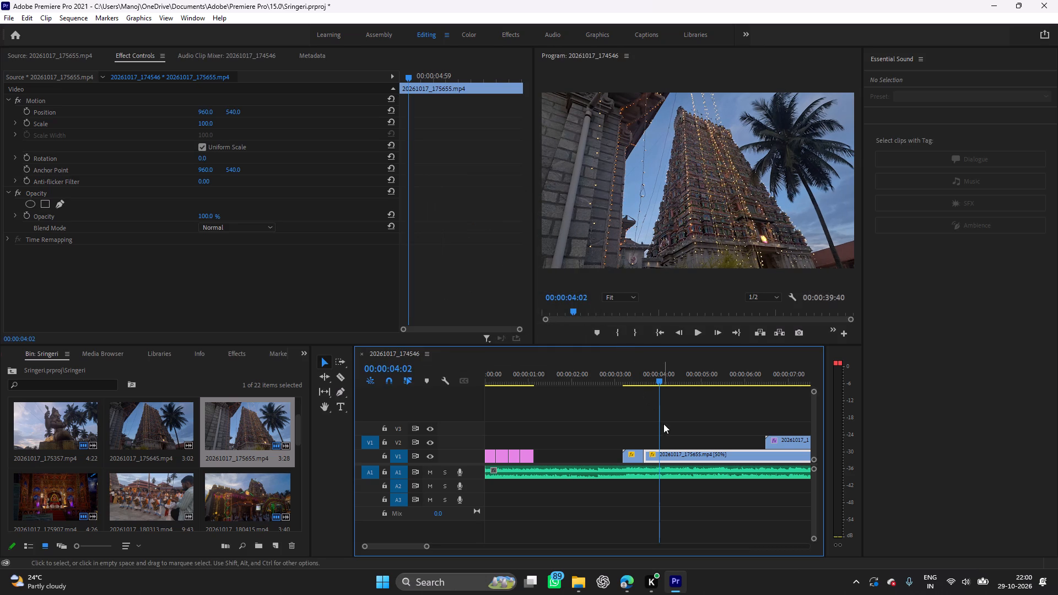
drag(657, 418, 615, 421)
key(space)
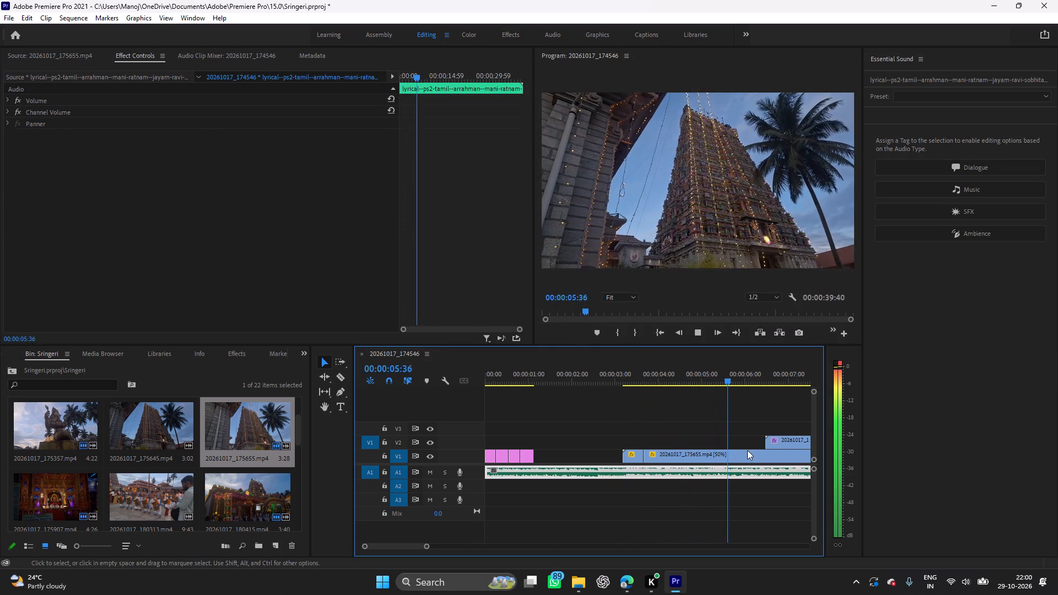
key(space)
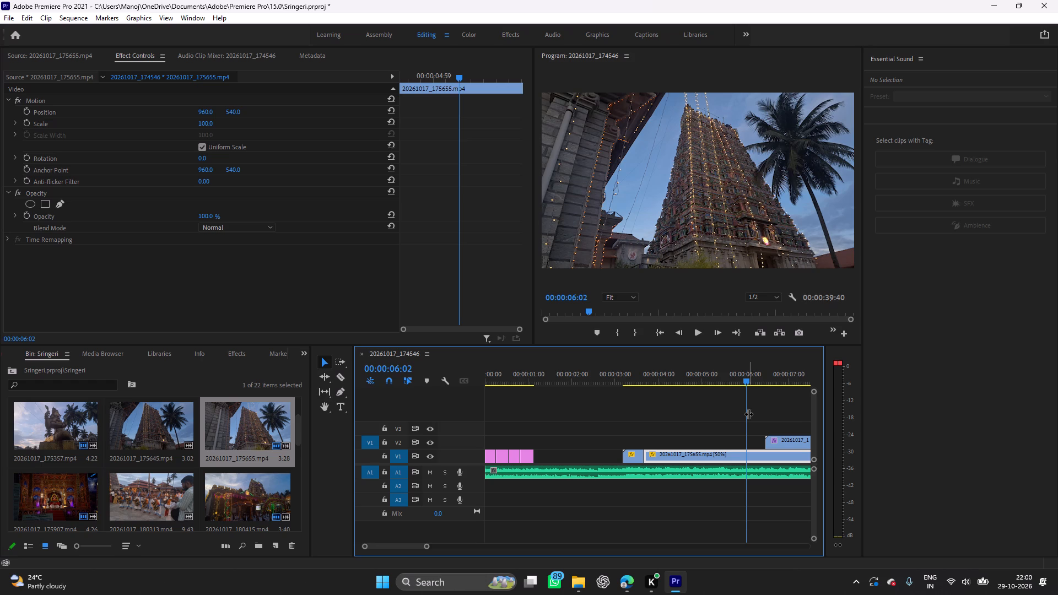
Undo the speed, move and split edits until 20261017_175655.mp4 is one whole clip on V3 with its audio on A2.
key(ctrl+z)
key(ctrl+z)
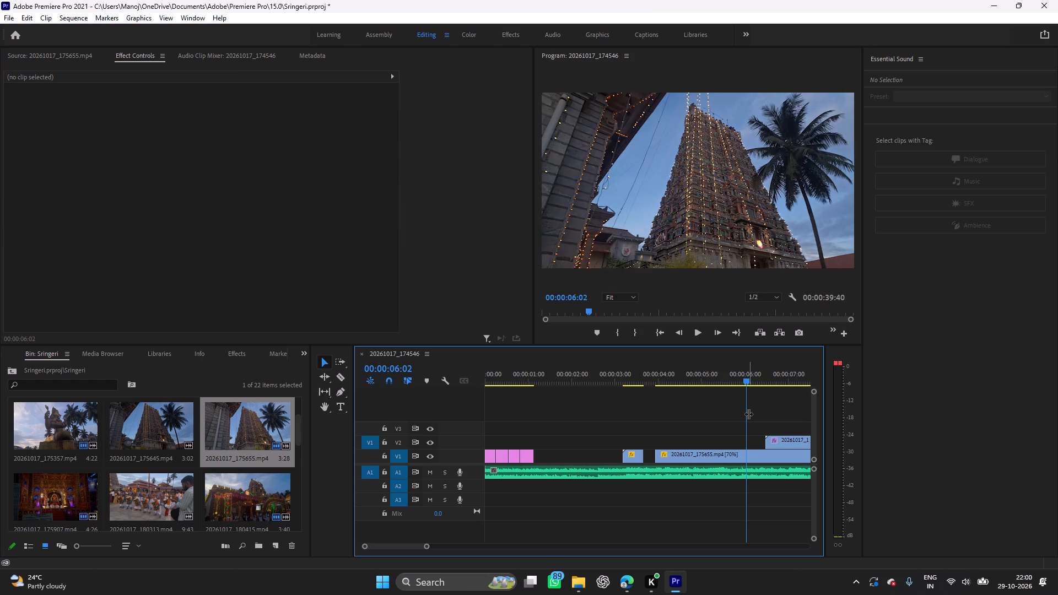
key(ctrl+z)
key(ctrl+z)
key(ctrl+z)
key(ctrl+z)
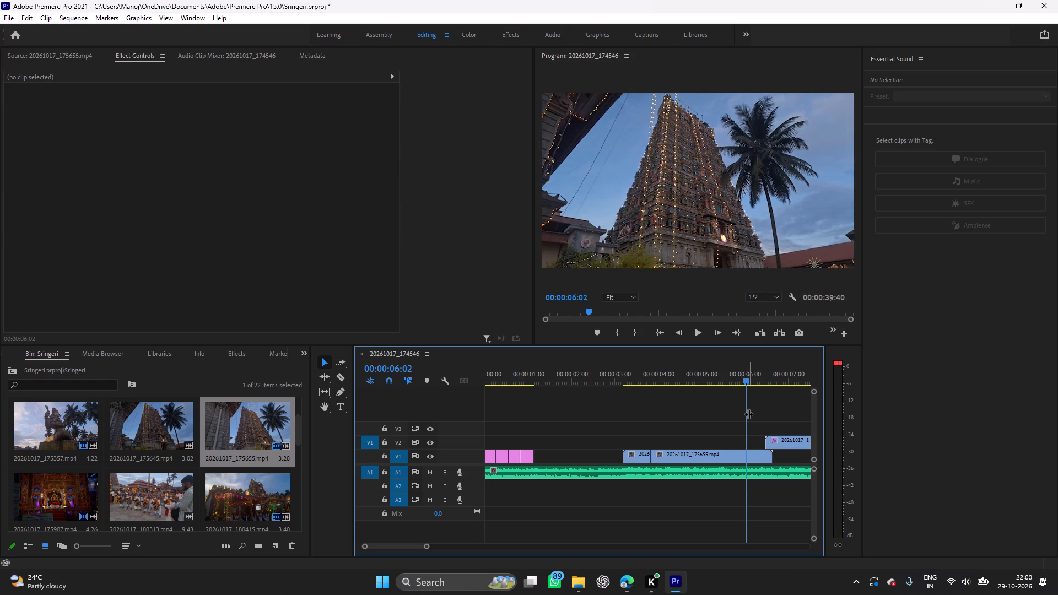
key(ctrl+z)
key(ctrl+z)
key(ctrl+z)
key(ctrl+z)
key(ctrl+z)
key(ctrl+z)
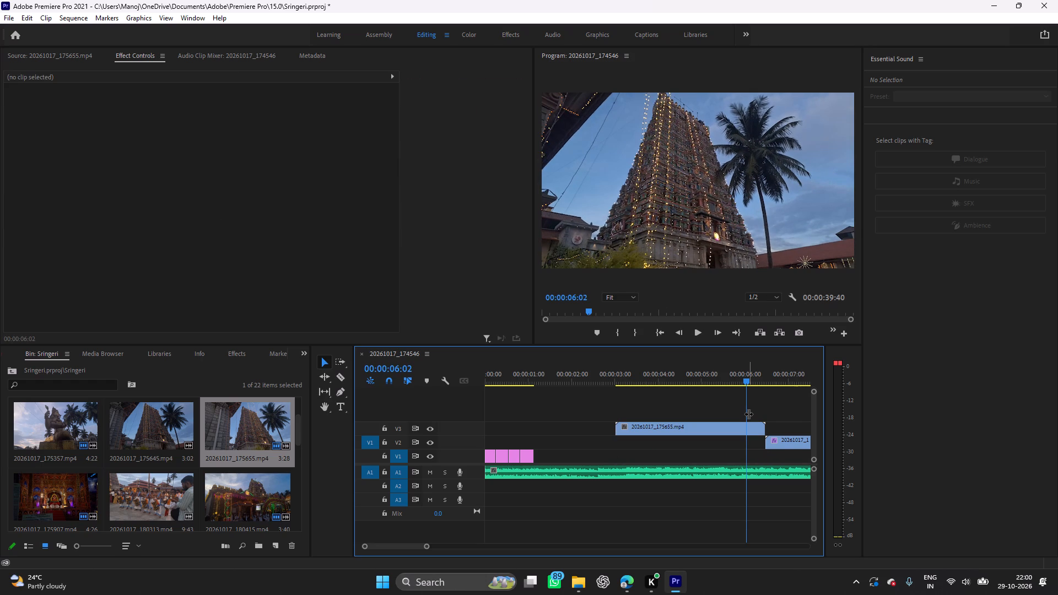
key(ctrl+z)
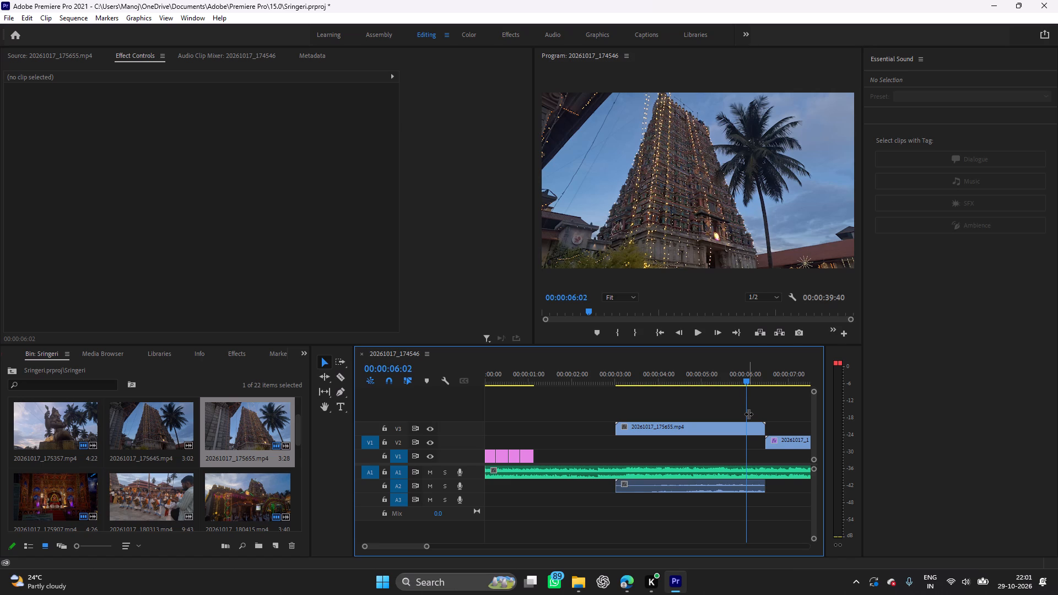
key(ctrl+y)
key(ctrl+y)
key(ctrl+y)
Delete the A2 audio of 20261017_175655.mp4 and move its video from V3 to V1, ending where the statue clip starts.
click(660, 488)
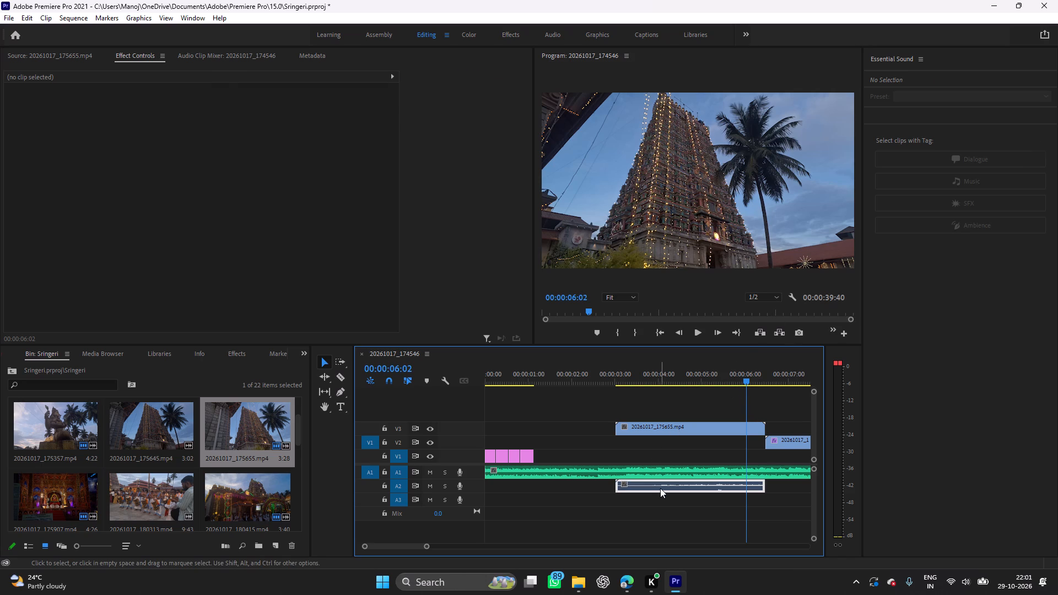
key(Delete)
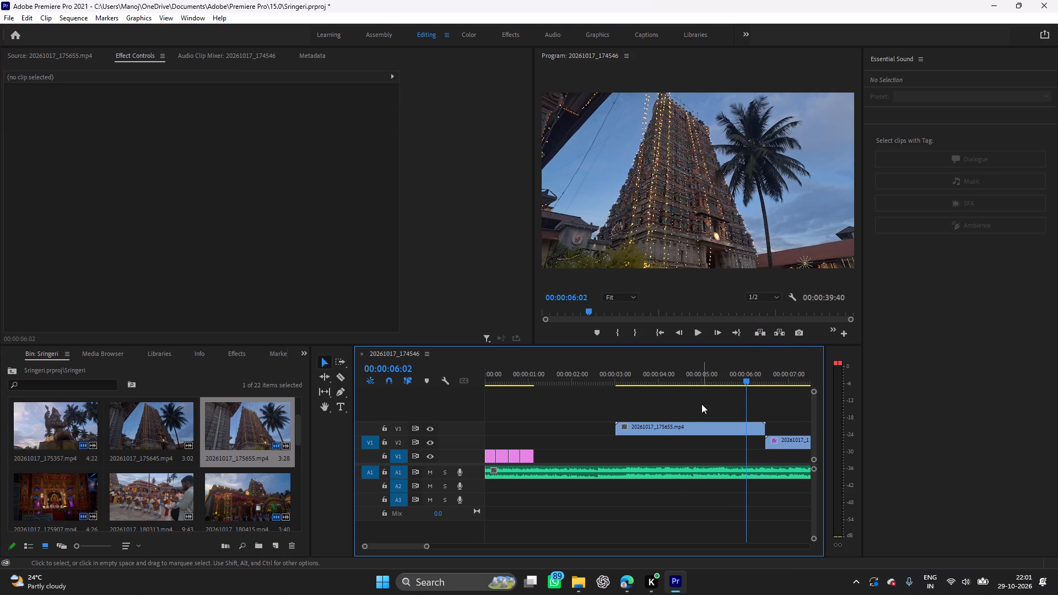
drag(692, 429, 689, 455)
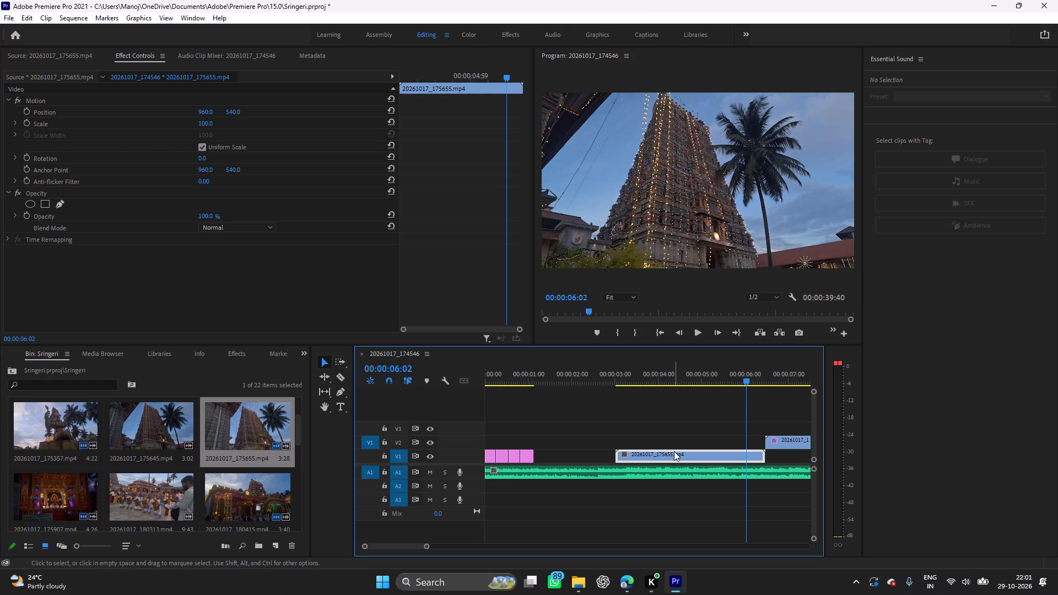
Apply the Warp Stabilizer effect to 20261017_175655.mp4 on V1.
click(515, 38)
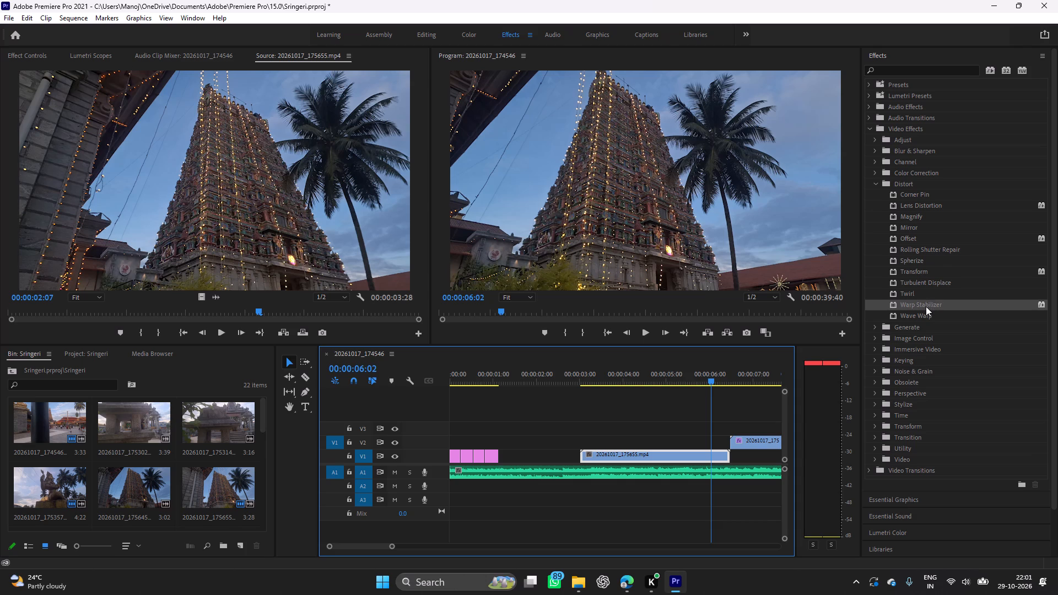
drag(925, 302, 617, 450)
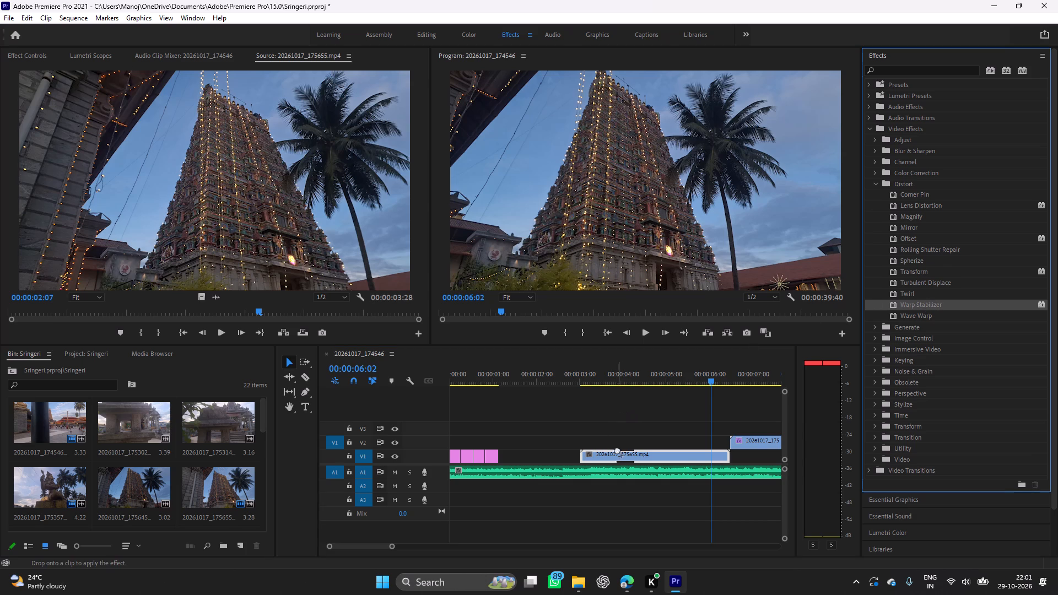
drag(617, 450, 618, 453)
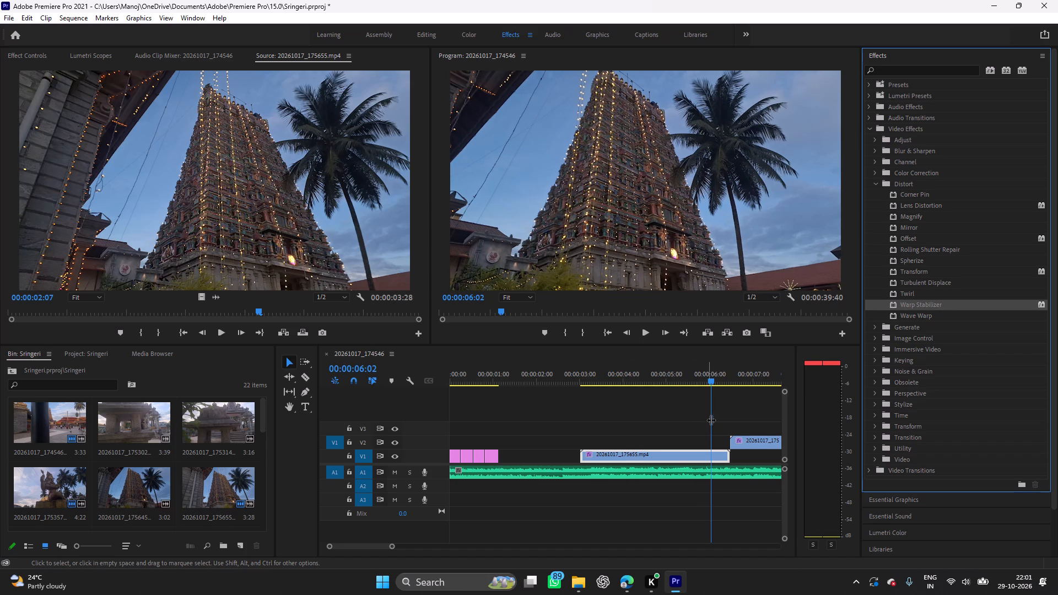
Play the stabilised 20261017_175655.mp4 clip from just before its start to check its motion and timing against the music.
drag(712, 418, 548, 431)
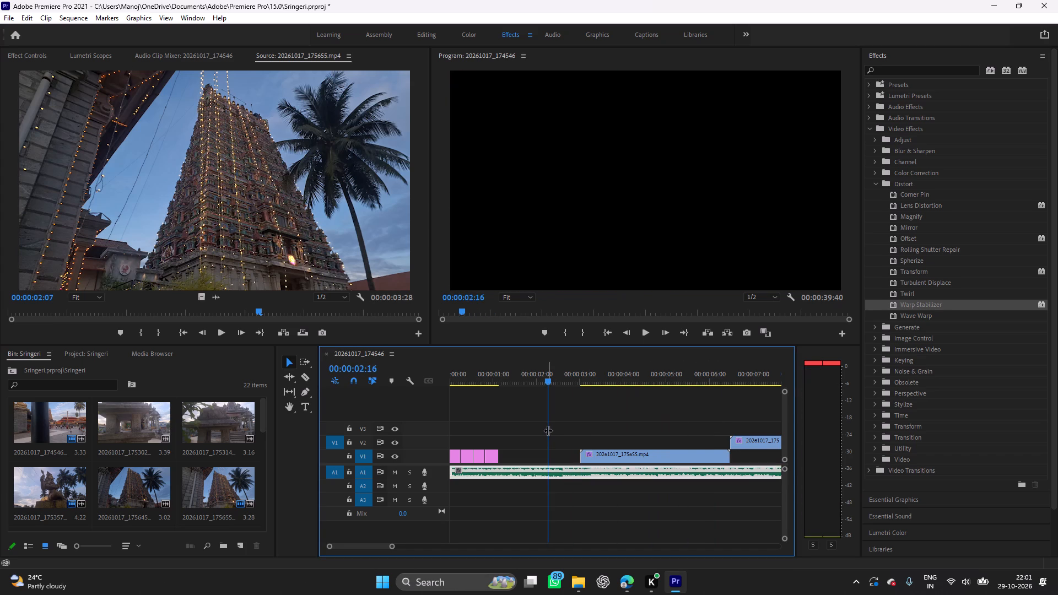
key(space)
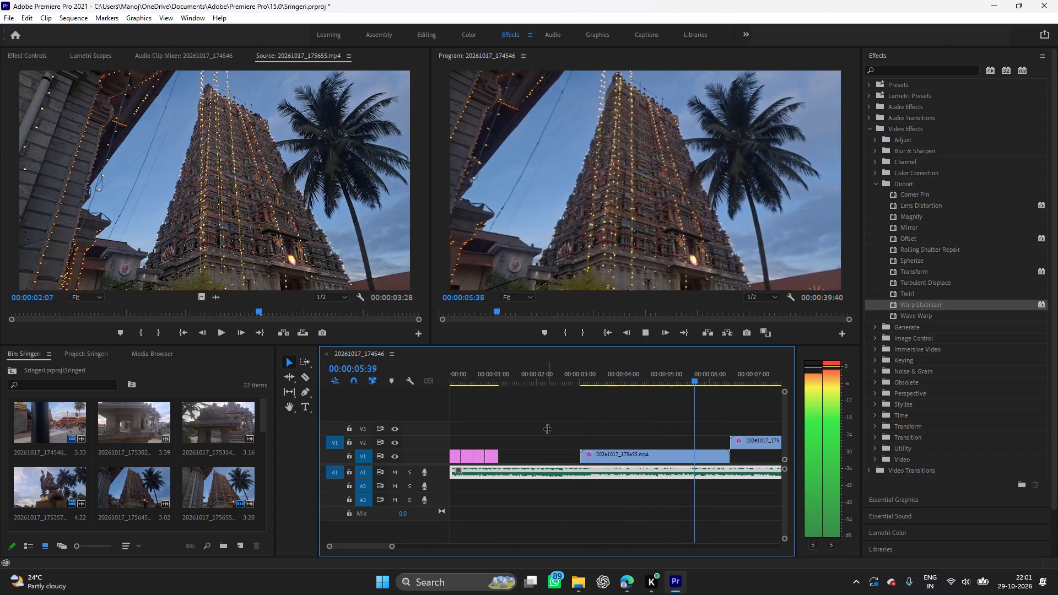
key(space)
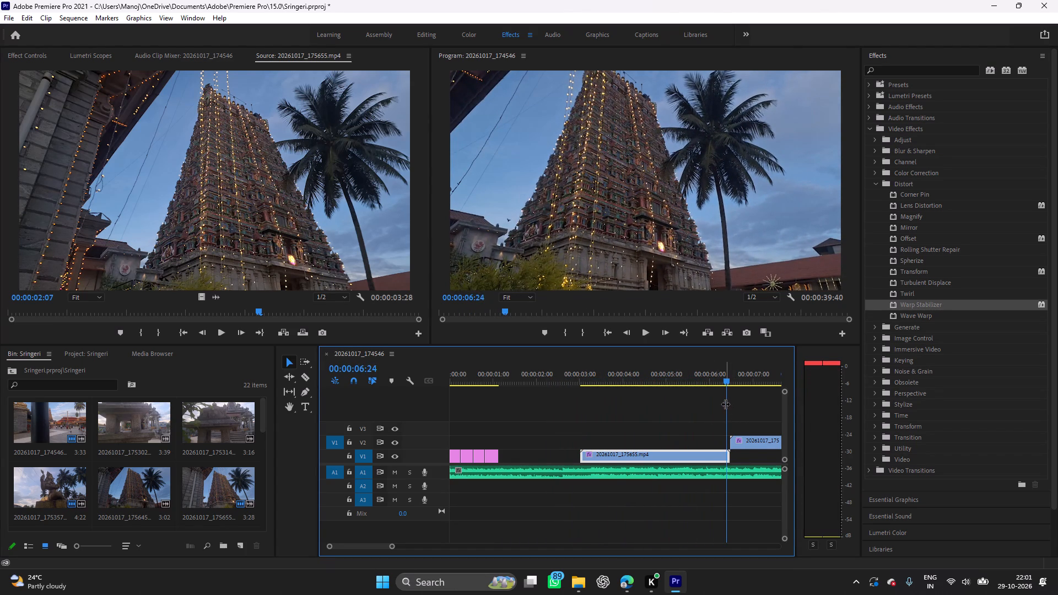
drag(725, 404, 586, 415)
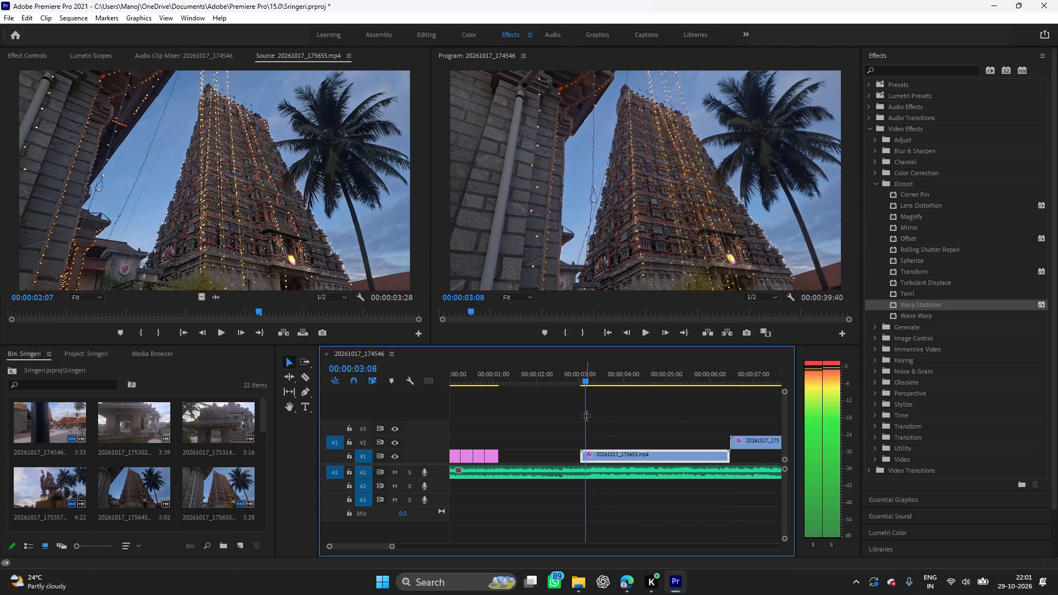
drag(586, 415, 572, 415)
key(space)
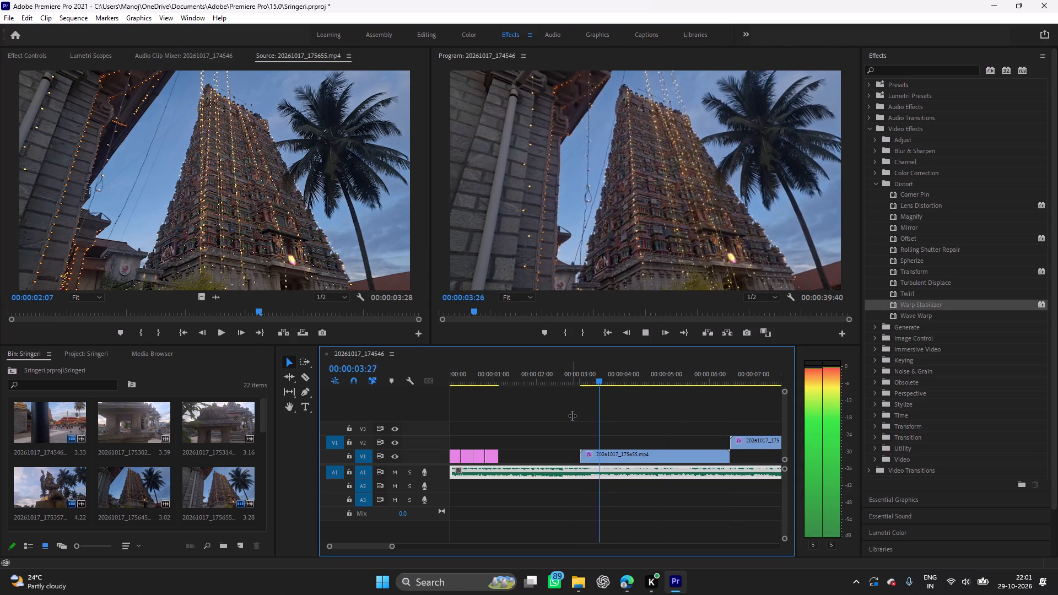
key(space)
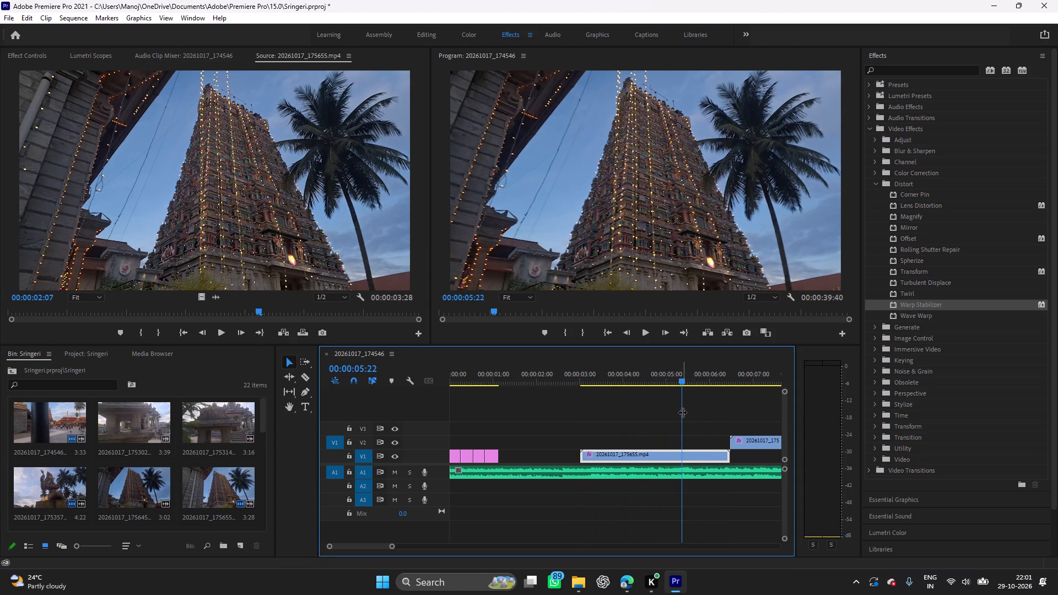
Split 20261017_175655.mp4 on V1 at 00:00:05:10 and delete the piece after the cut.
drag(682, 412, 575, 421)
key(space)
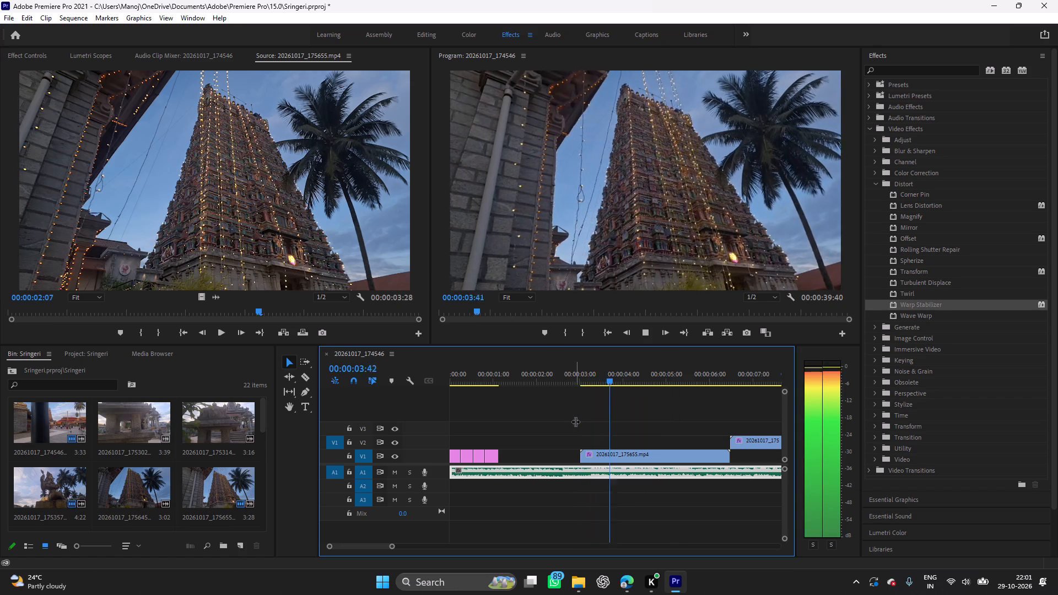
key(space)
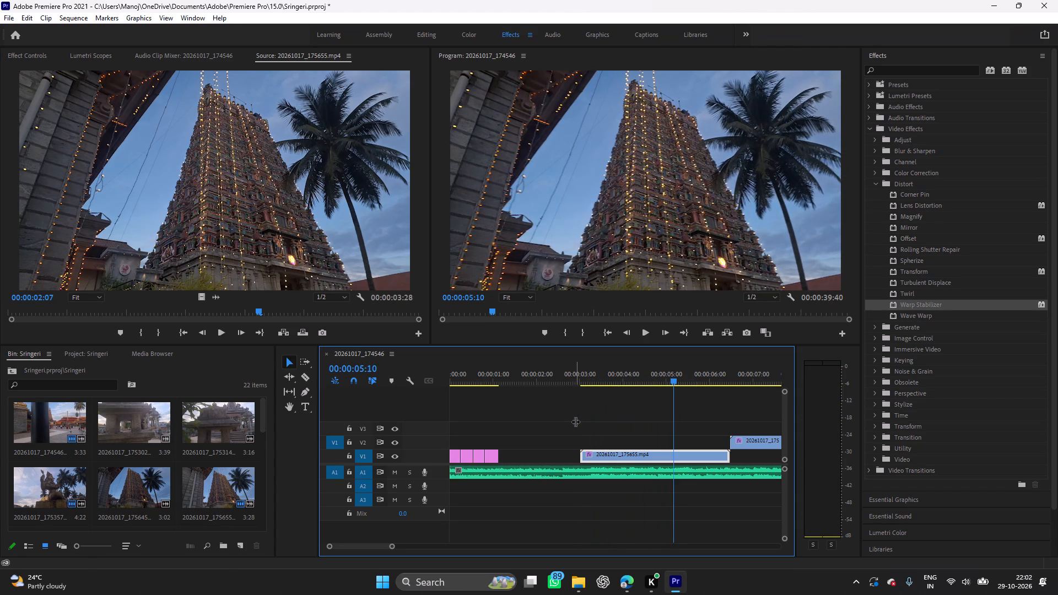
key(ctrl+k)
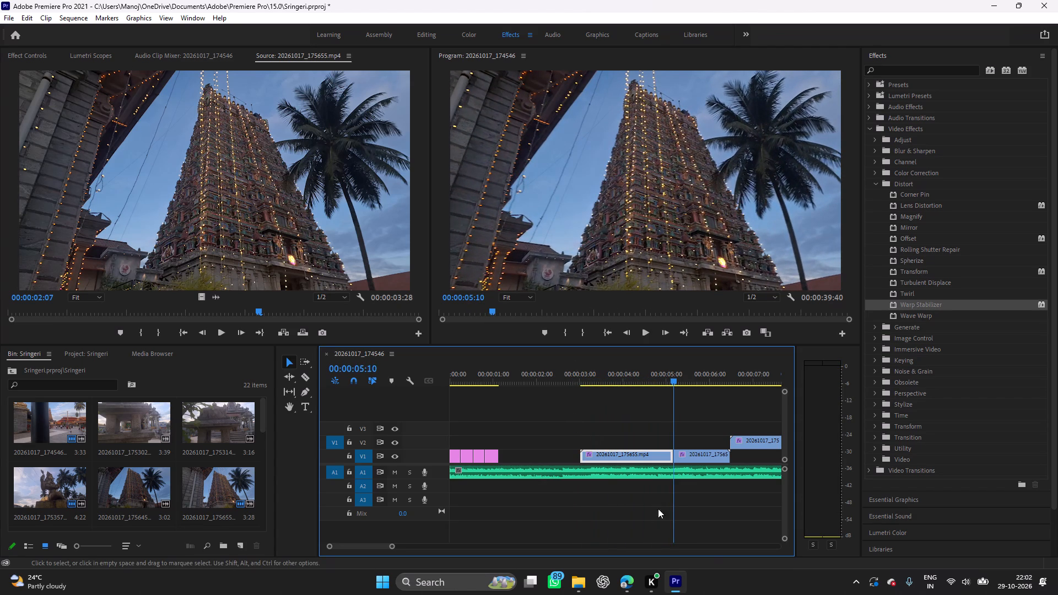
click(714, 458)
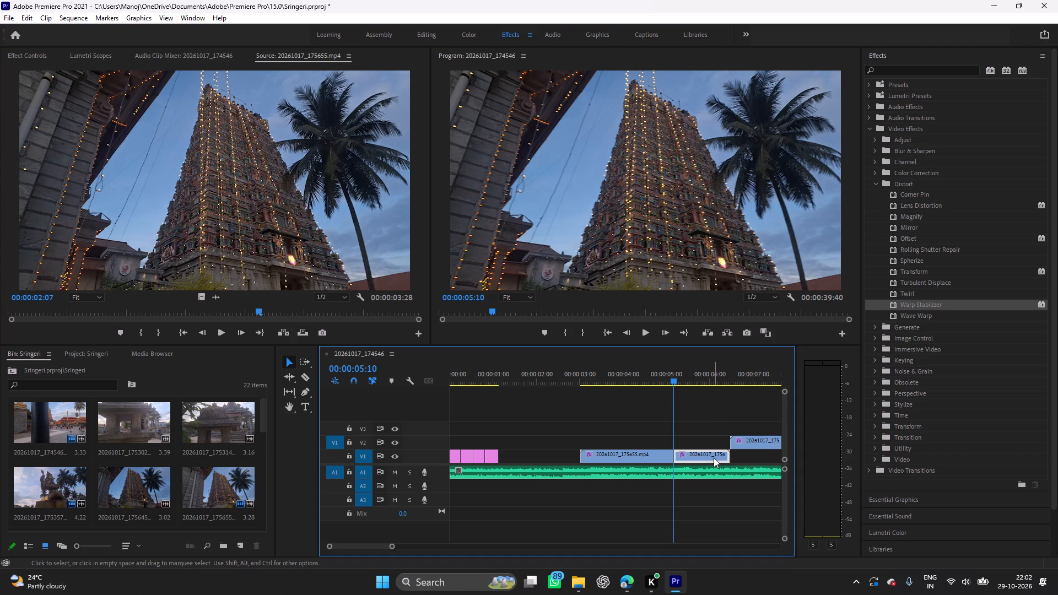
key(Delete)
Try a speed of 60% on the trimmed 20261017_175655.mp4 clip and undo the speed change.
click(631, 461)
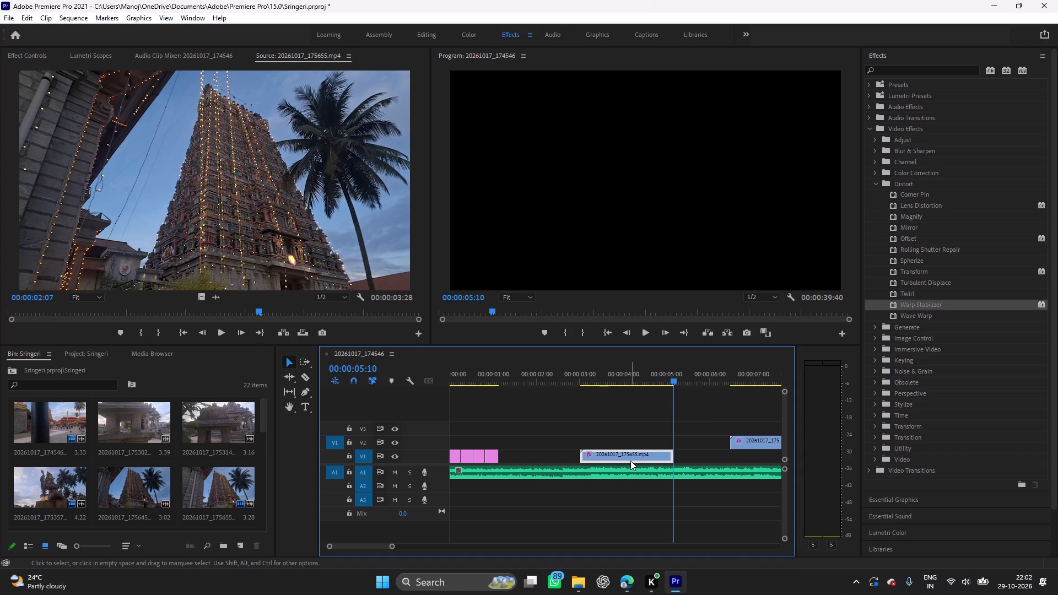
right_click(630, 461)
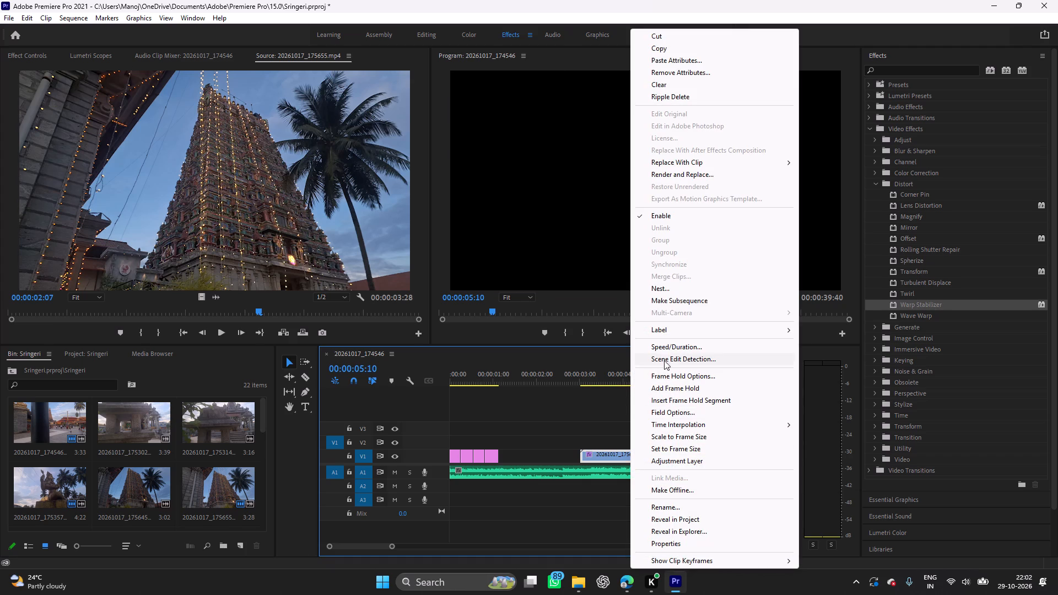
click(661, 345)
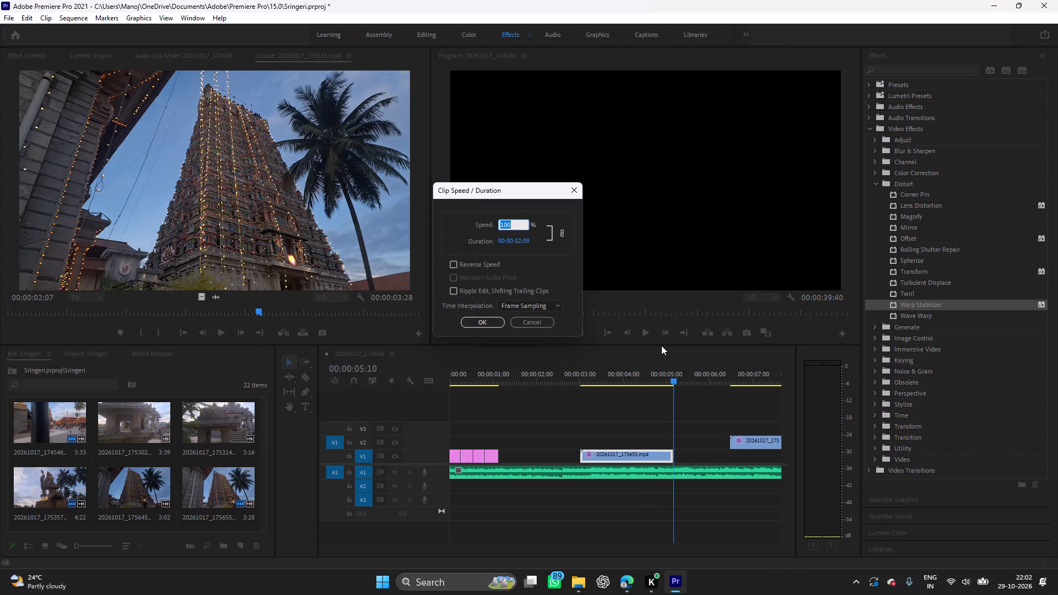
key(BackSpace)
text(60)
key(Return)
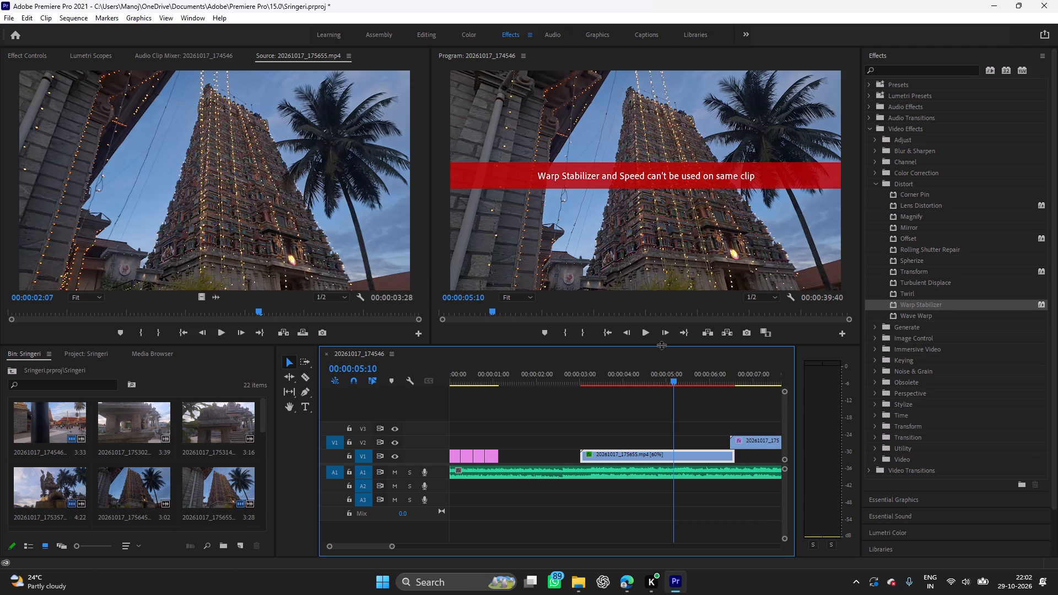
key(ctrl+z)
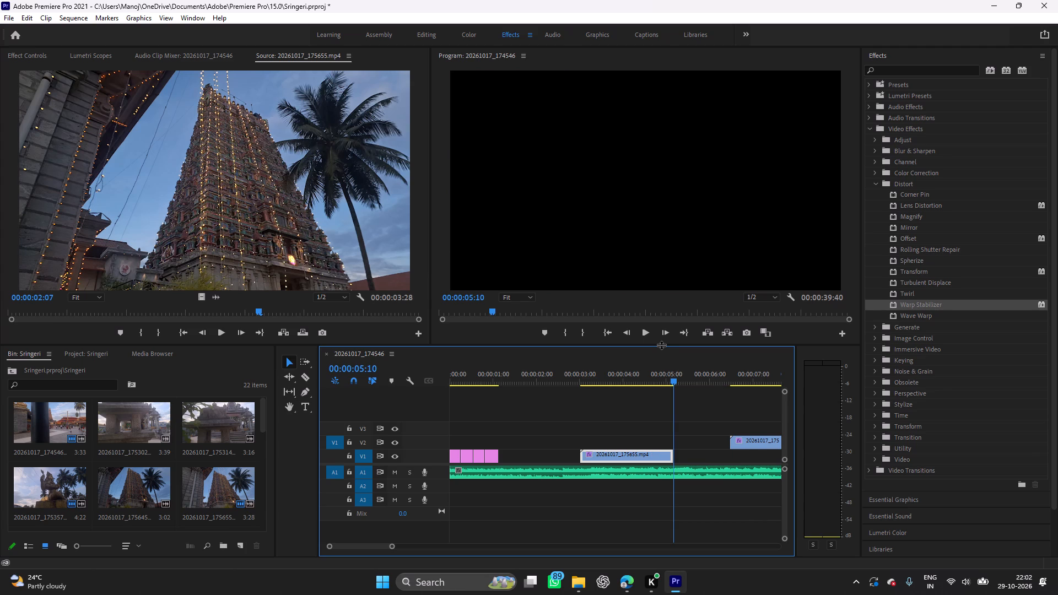
Undo the deletion, the cut and the Warp Stabilizer effect on 20261017_175655.mp4, restoring the full unstabilised clip on V1.
key(ctrl+z)
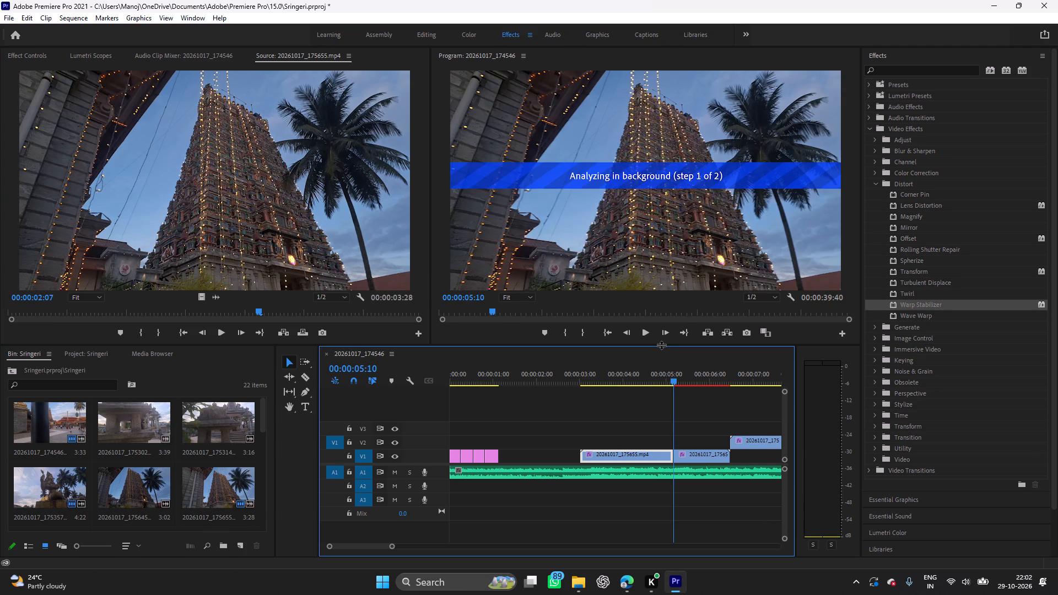
key(ctrl+z)
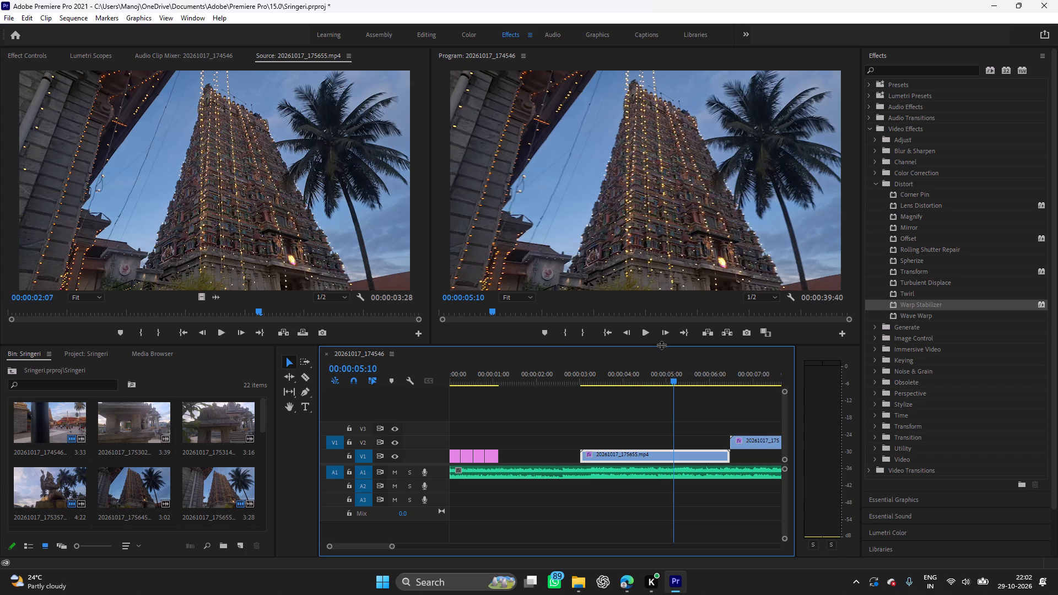
key(ctrl+z)
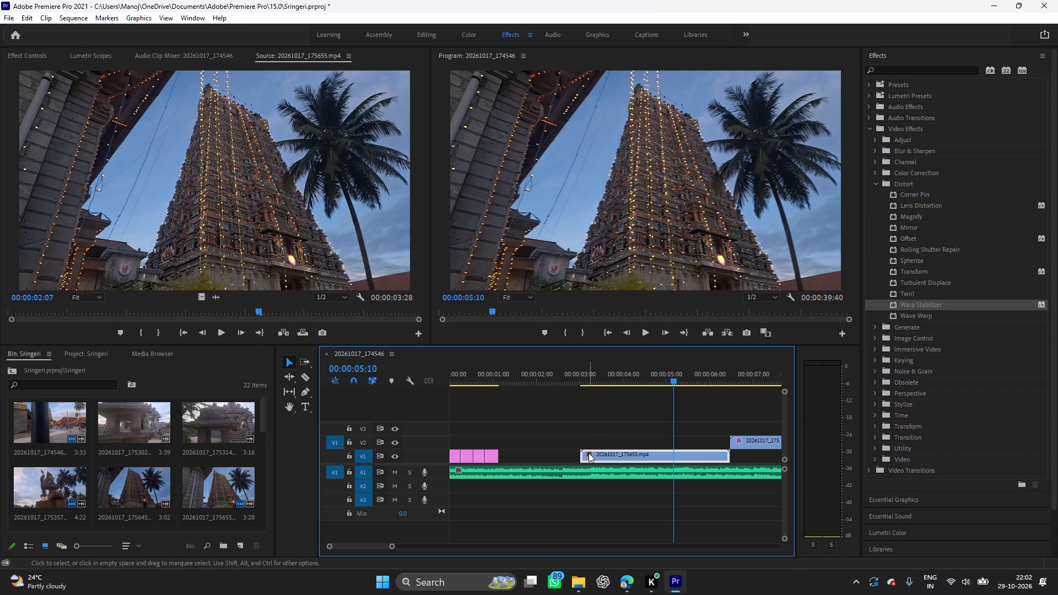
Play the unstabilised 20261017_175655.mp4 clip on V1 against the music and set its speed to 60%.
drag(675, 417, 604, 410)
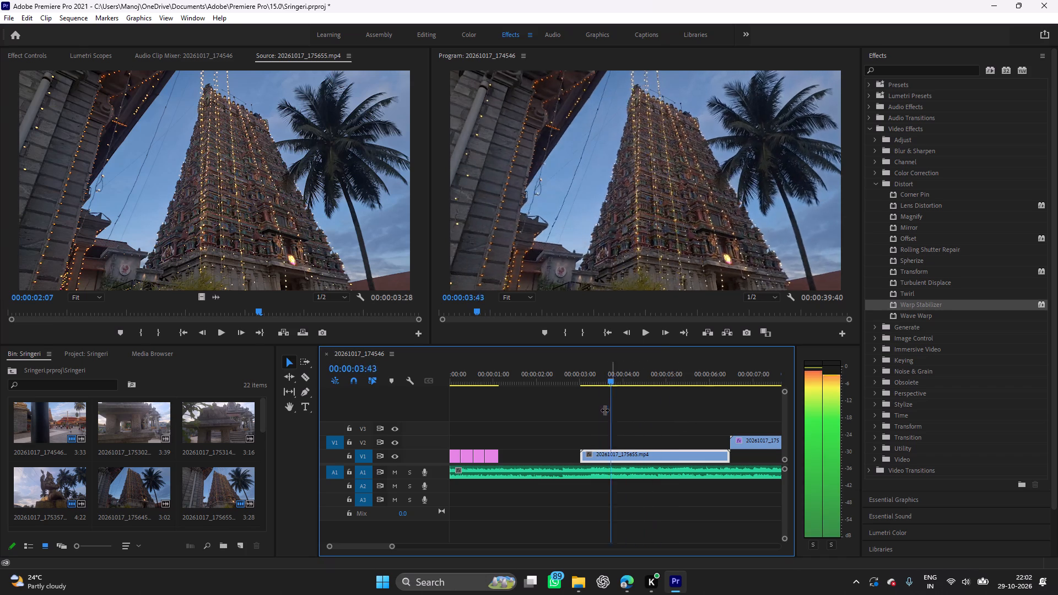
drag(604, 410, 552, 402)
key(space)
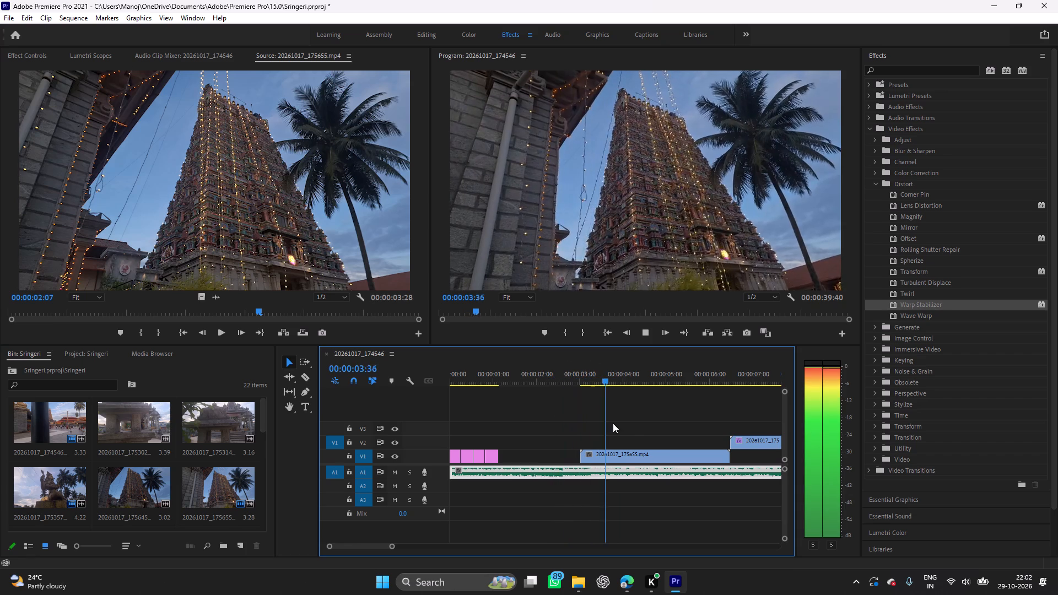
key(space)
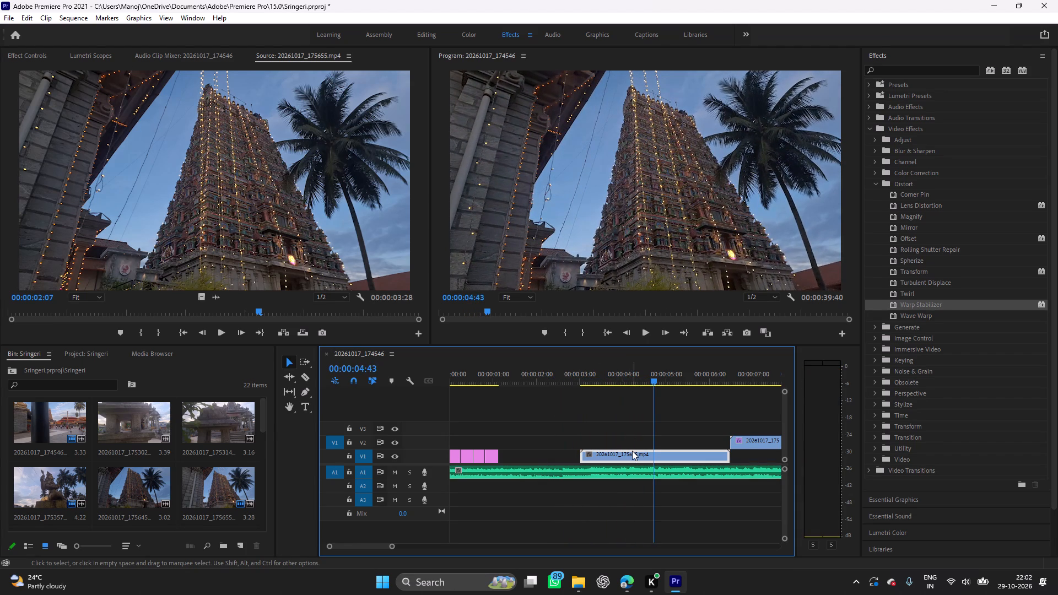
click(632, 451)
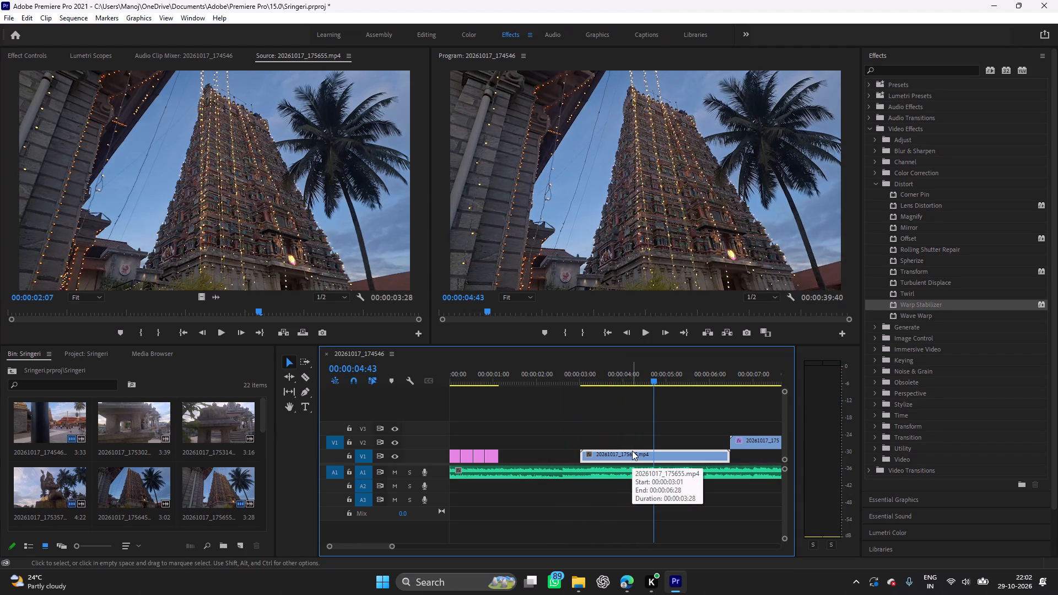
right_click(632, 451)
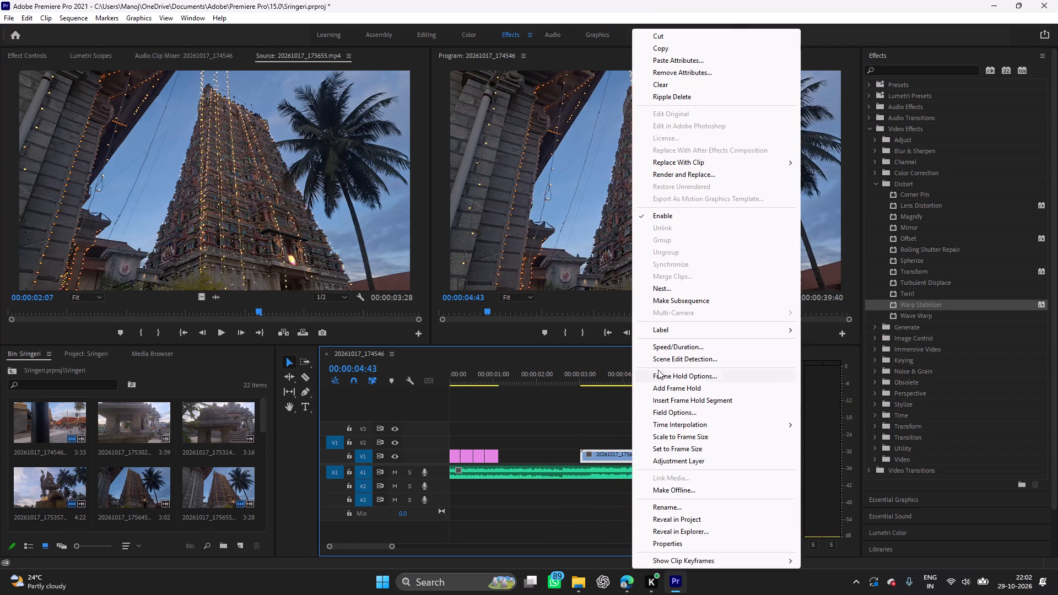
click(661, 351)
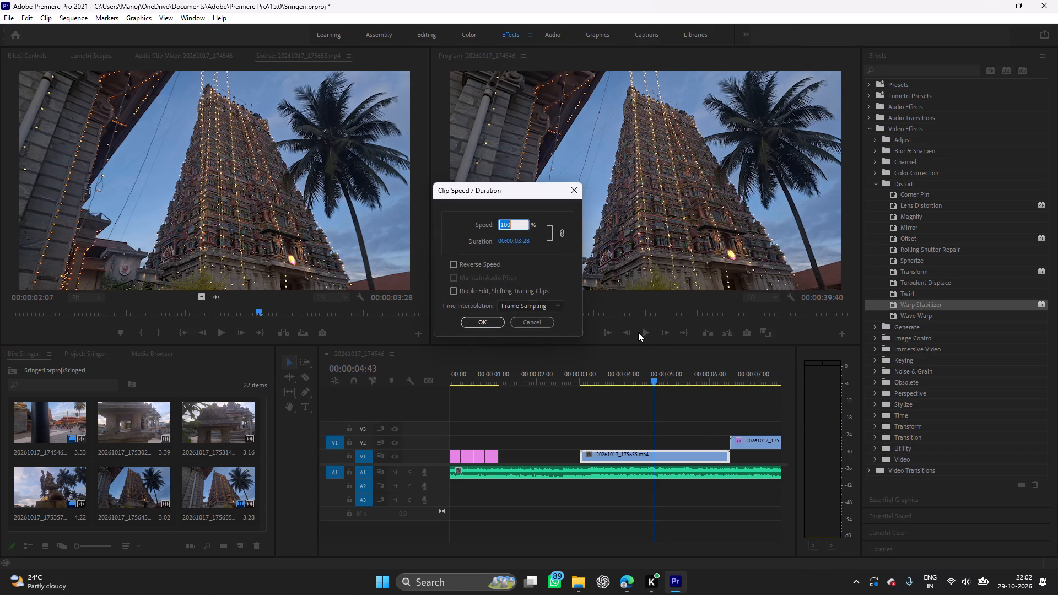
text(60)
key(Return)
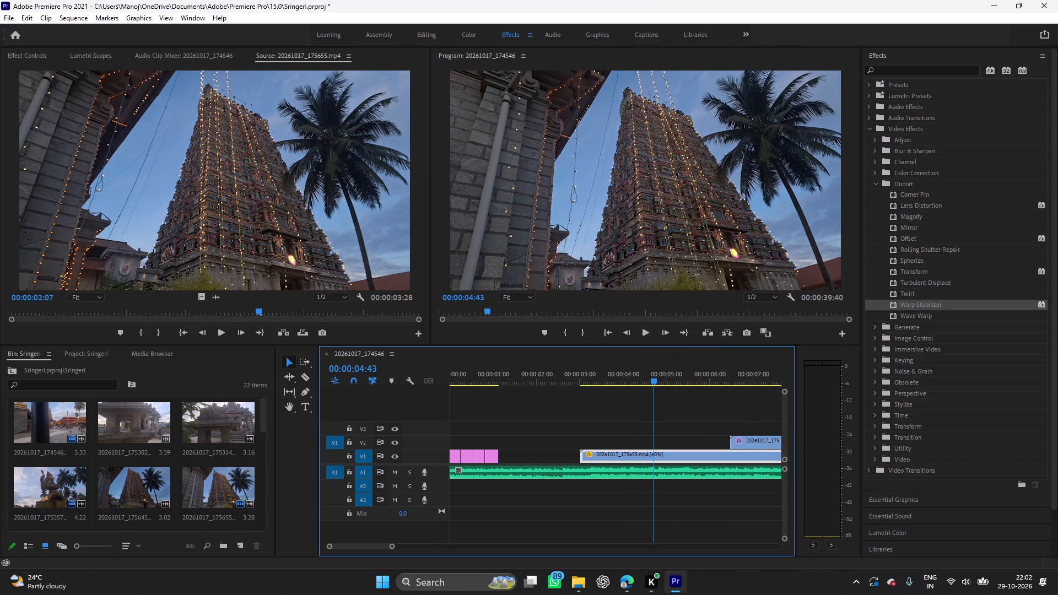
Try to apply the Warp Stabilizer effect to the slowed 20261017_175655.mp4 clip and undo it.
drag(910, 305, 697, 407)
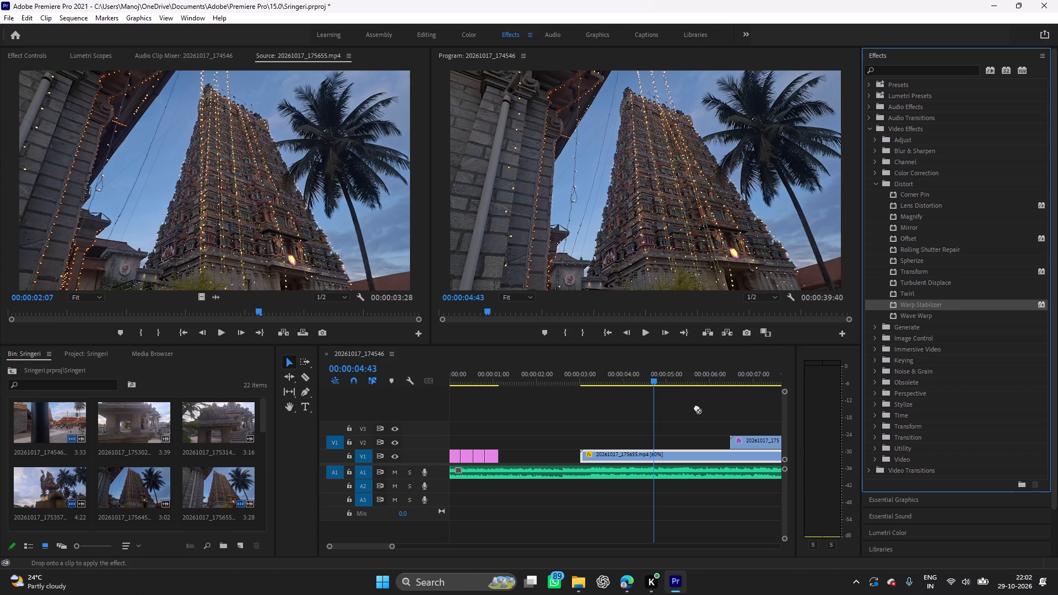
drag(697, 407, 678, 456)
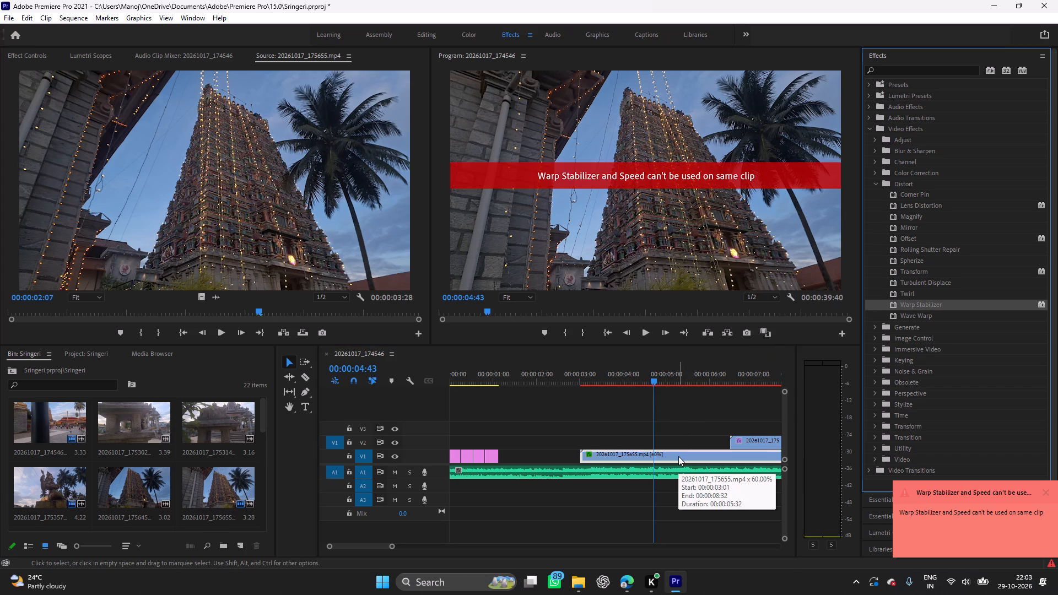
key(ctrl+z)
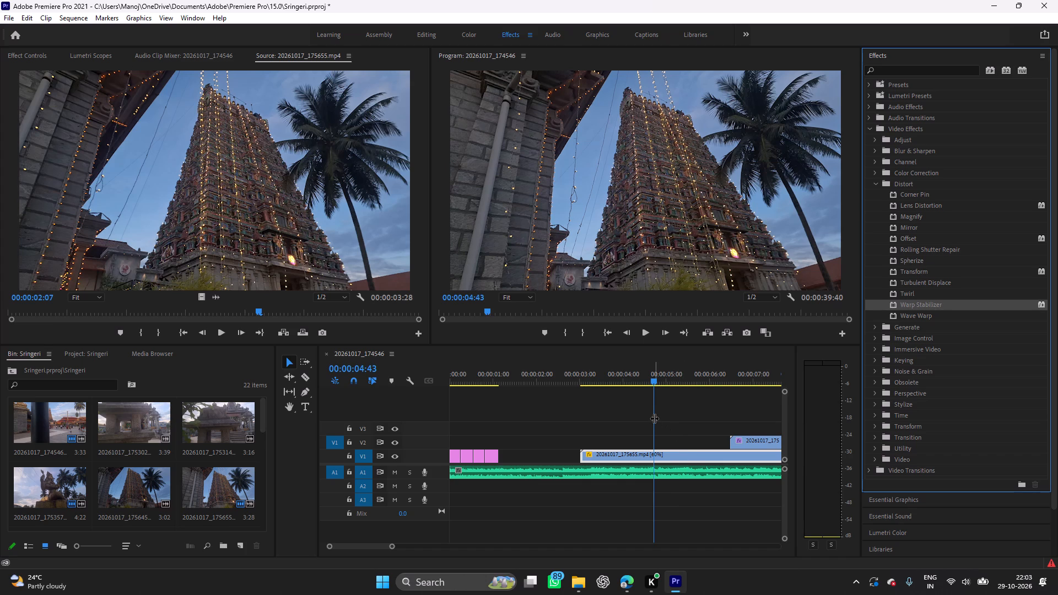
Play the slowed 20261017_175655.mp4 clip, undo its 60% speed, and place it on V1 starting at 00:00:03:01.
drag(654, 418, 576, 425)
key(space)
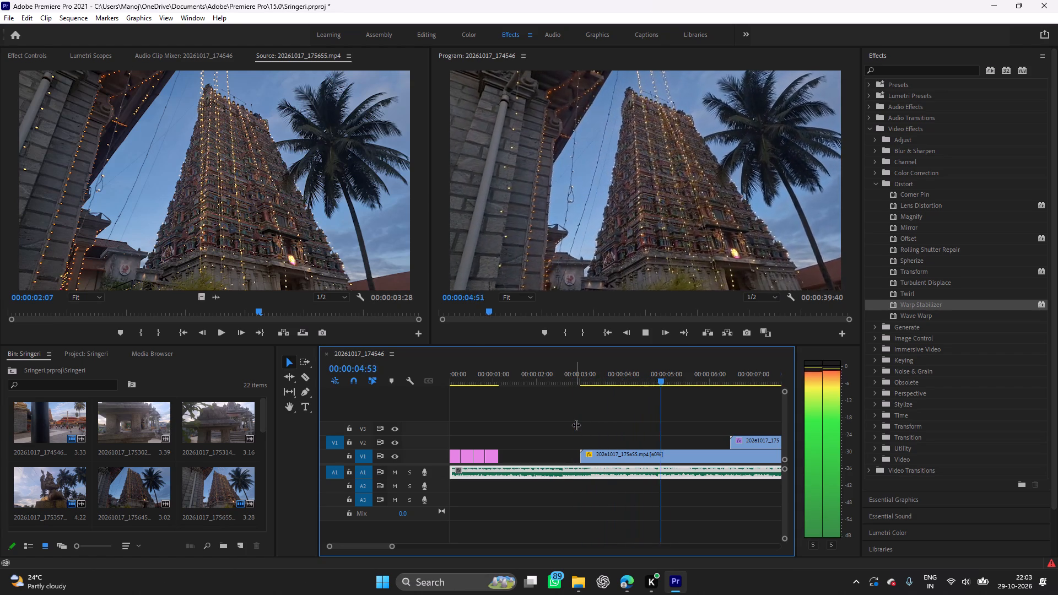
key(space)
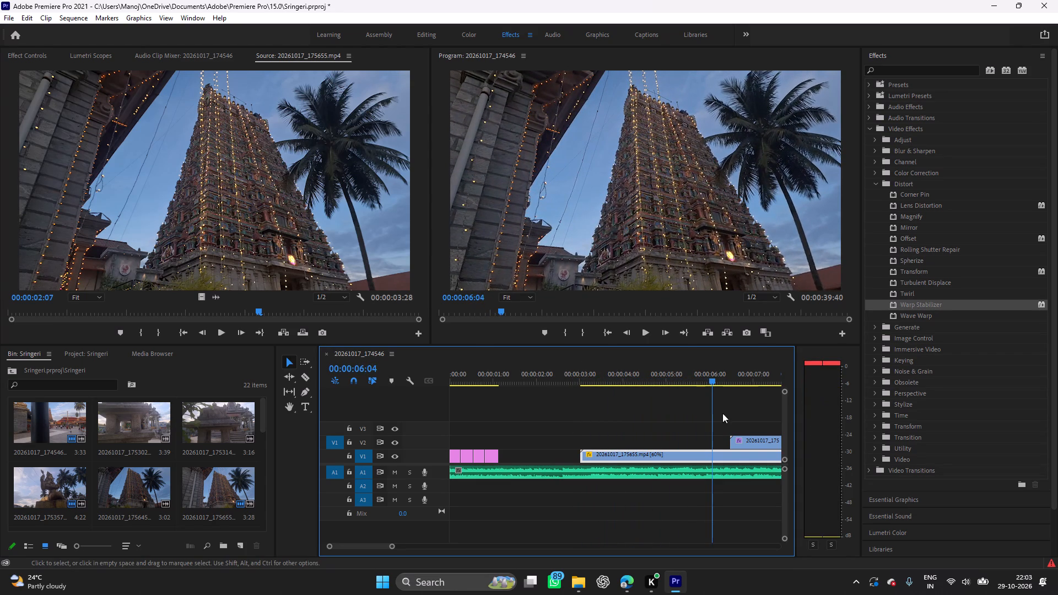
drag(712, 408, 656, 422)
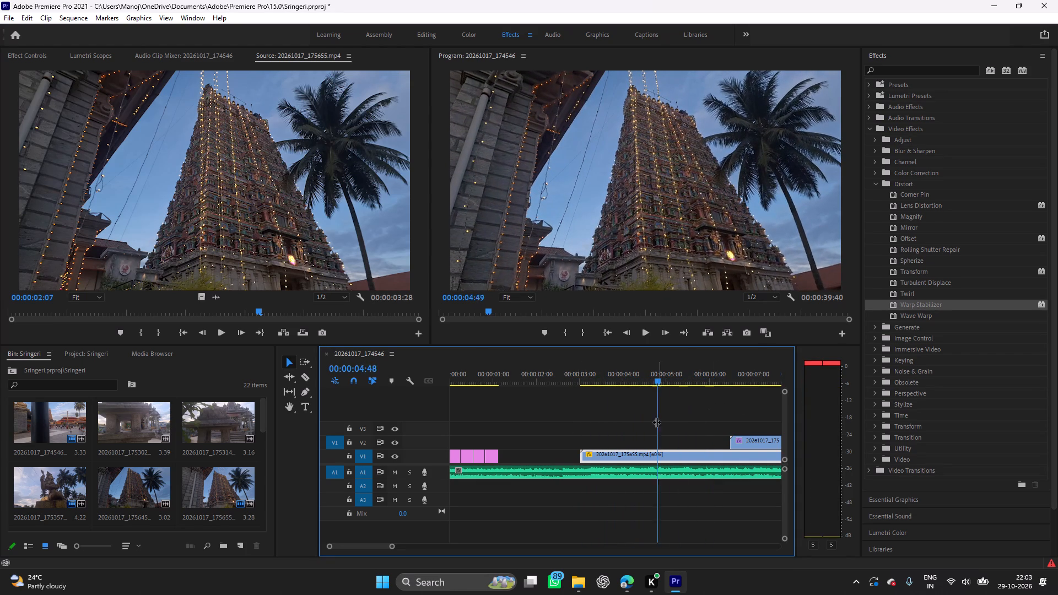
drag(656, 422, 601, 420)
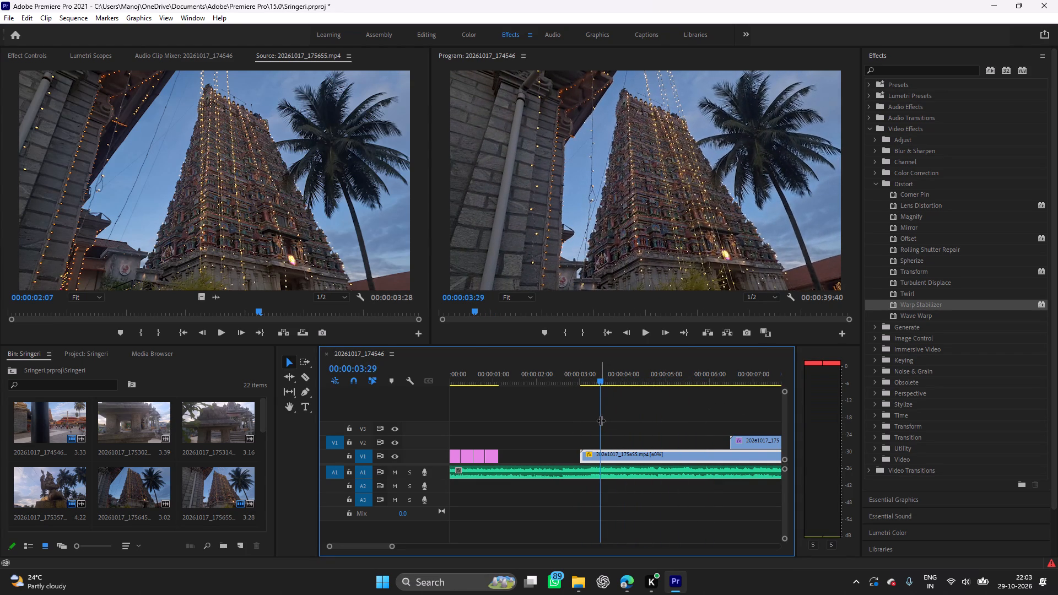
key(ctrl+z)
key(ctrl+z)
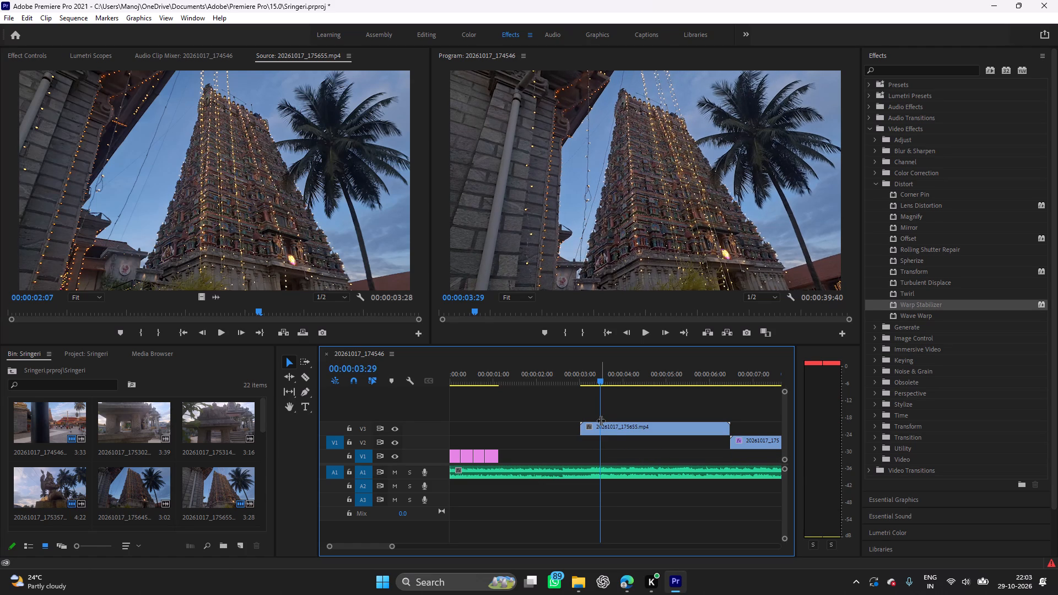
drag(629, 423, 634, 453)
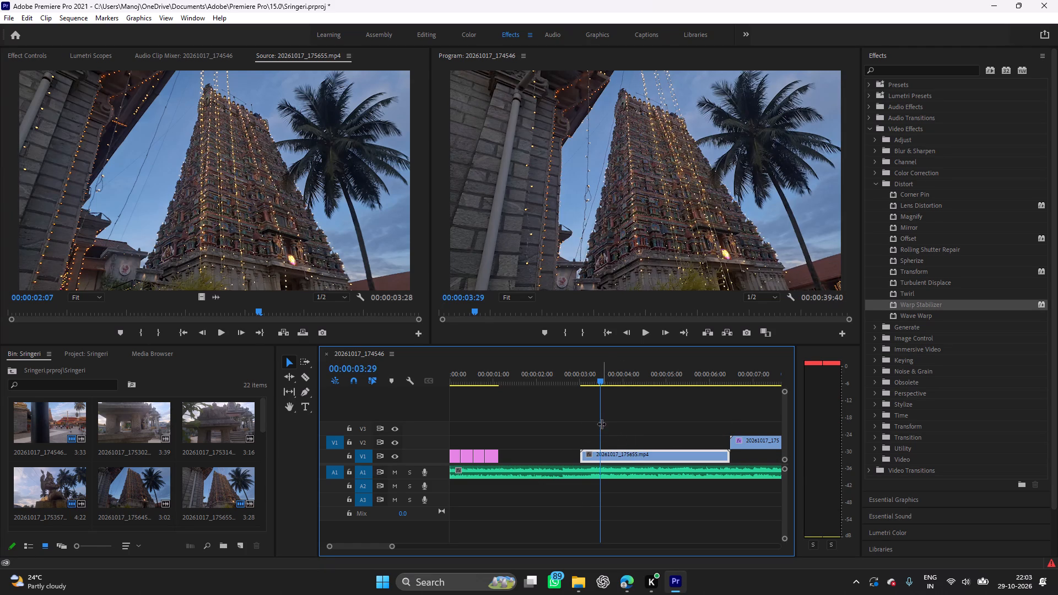
Review 20261017_175655.mp4 at its normal speed and apply the Warp Stabilizer effect to the full clip on V1.
drag(600, 424, 575, 428)
key(space)
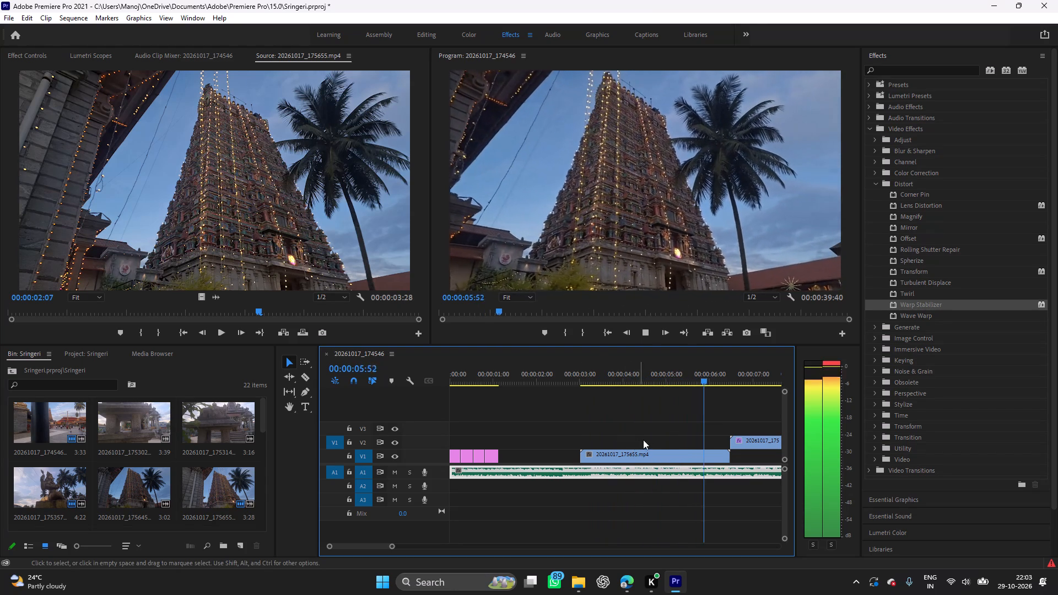
key(space)
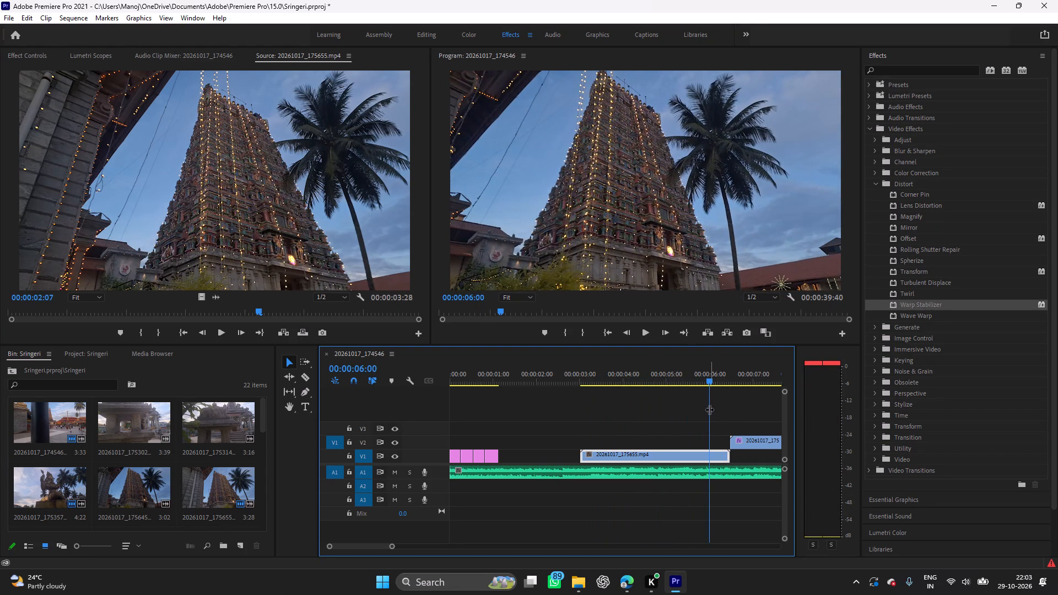
drag(709, 409, 570, 419)
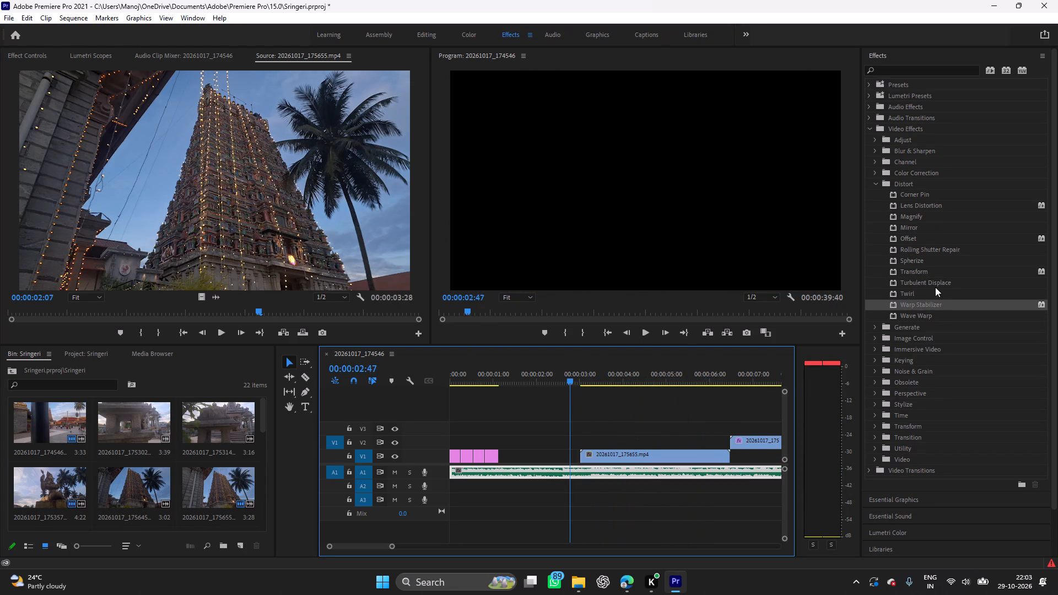
drag(915, 304, 689, 405)
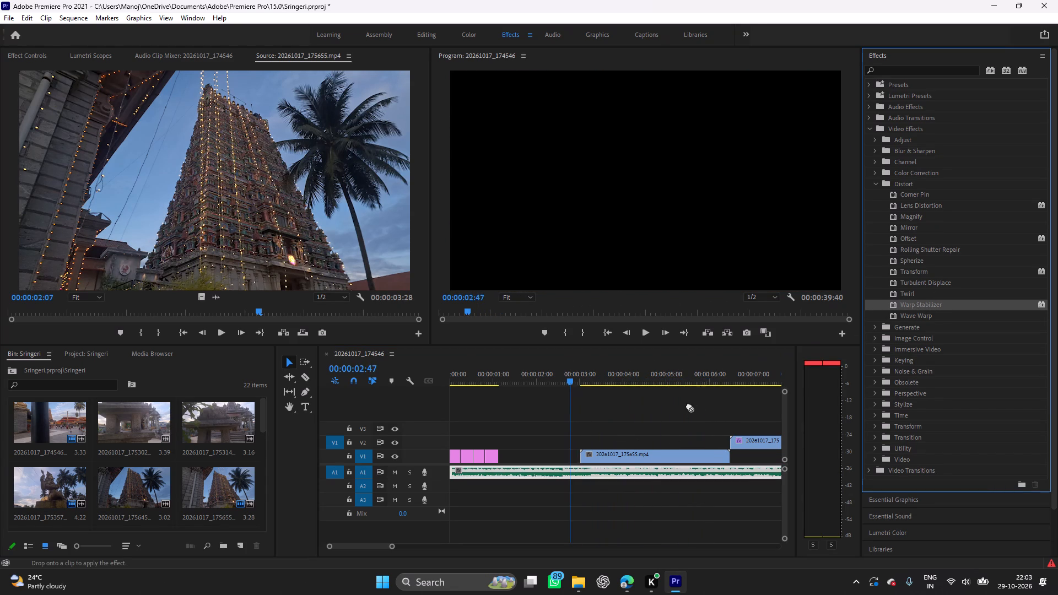
drag(689, 405, 666, 453)
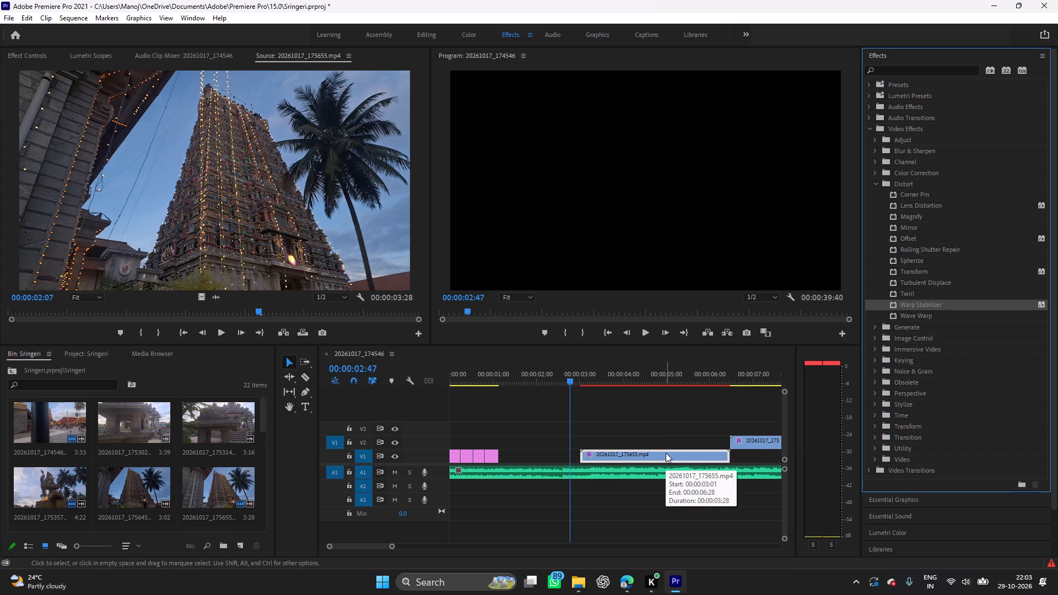
key(space)
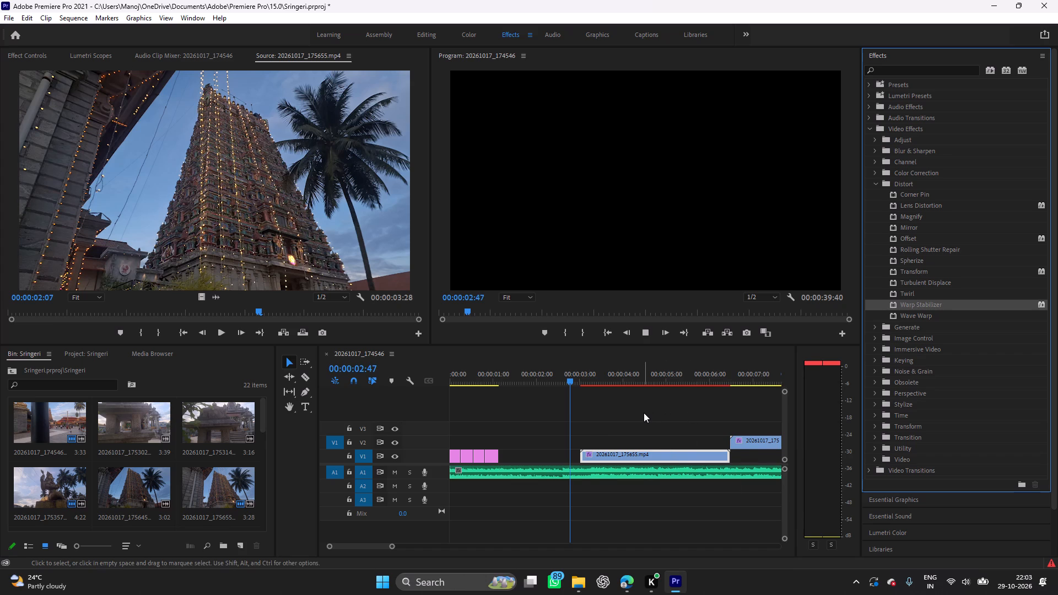
key(space)
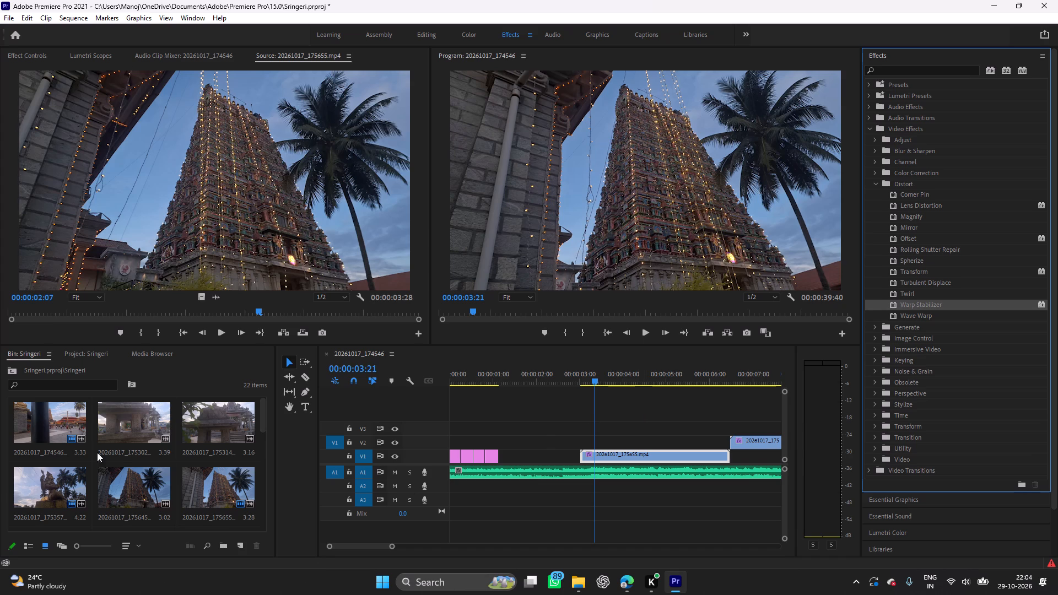
Browse the Sringeri bin and open 20261017_180903.mp4 in the Source monitor.
scroll(132, 462, up, 2)
scroll(132, 462, down, 1)
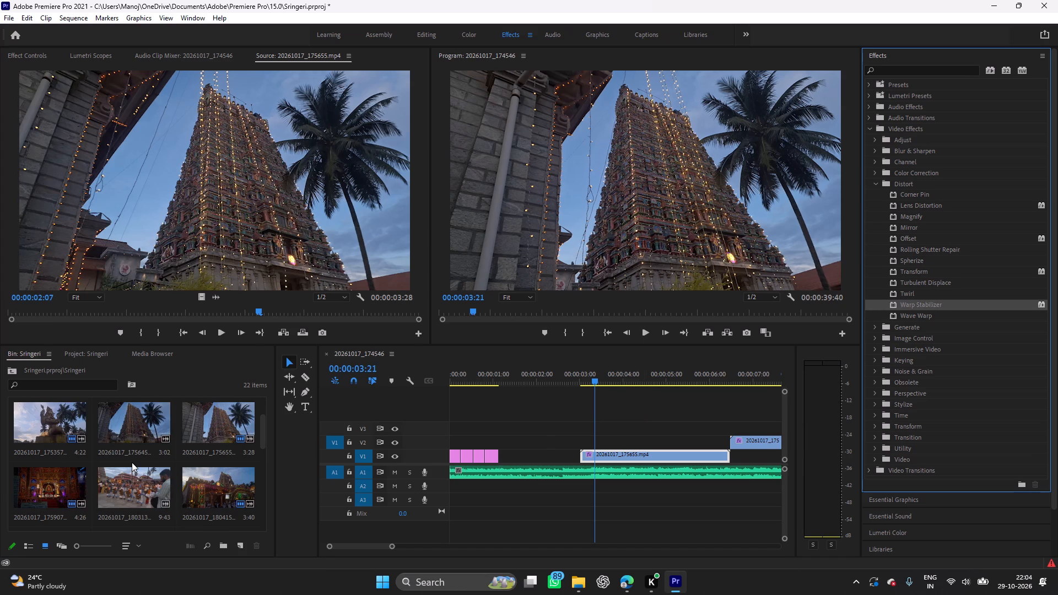
scroll(132, 462, down, 2)
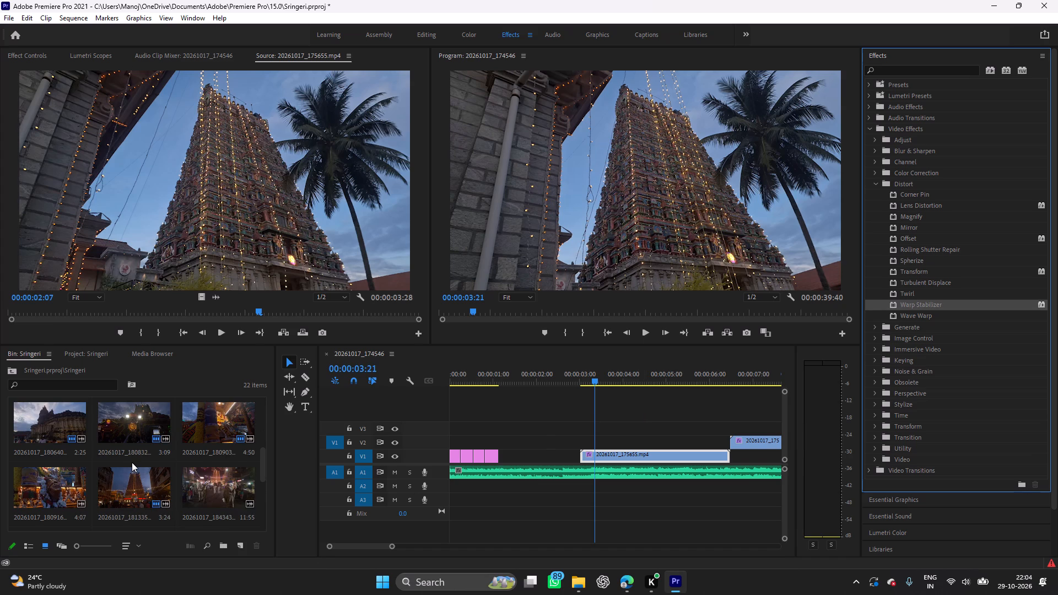
double_click(215, 421)
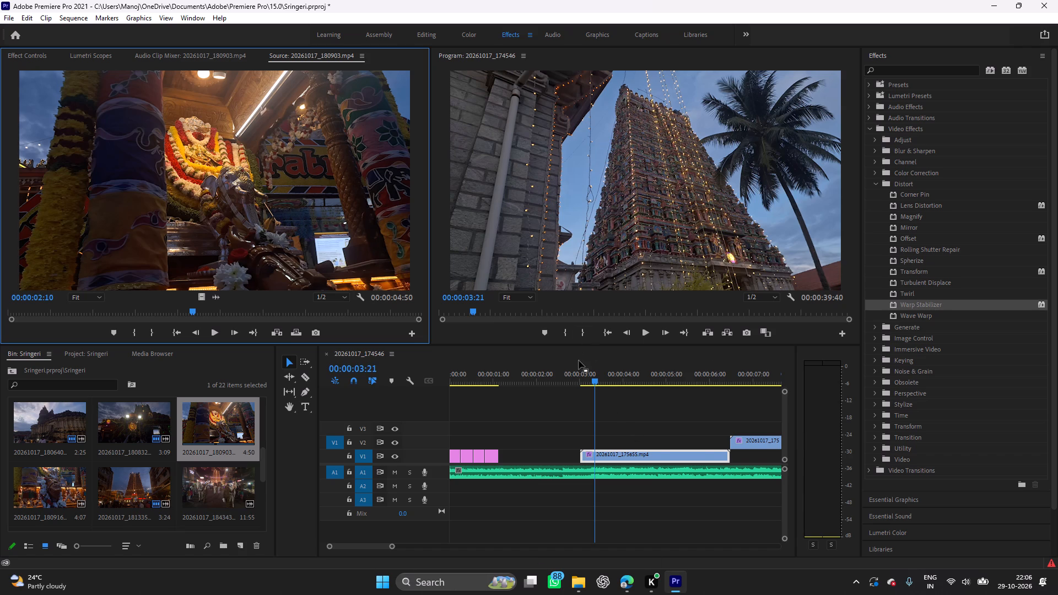
Play the stabilised 20261017_175655.mp4 clip against the music and split it on V1 at 00:00:04:56.
drag(596, 415, 565, 415)
key(space)
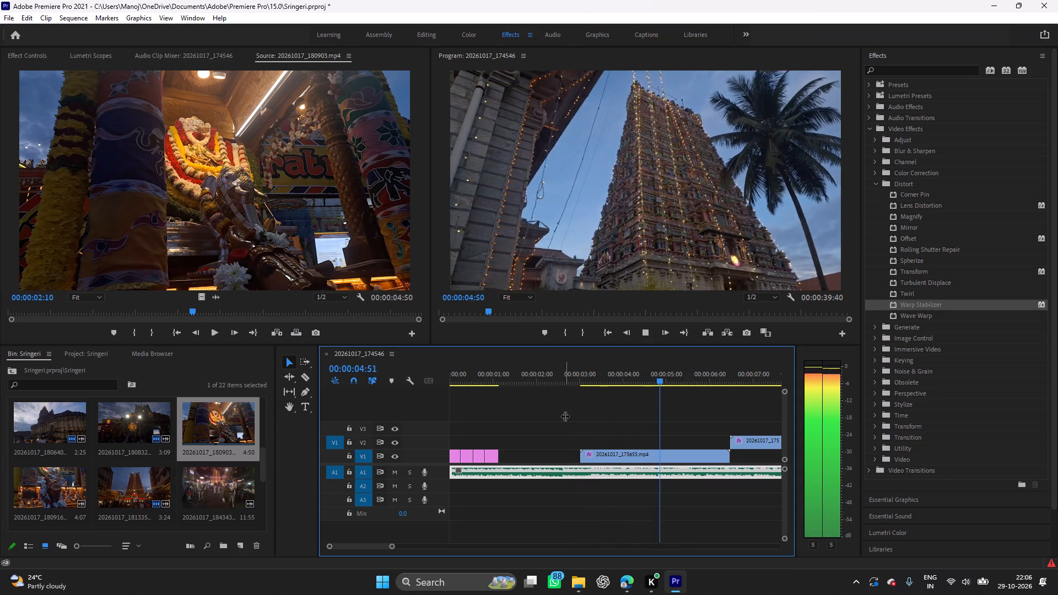
key(space)
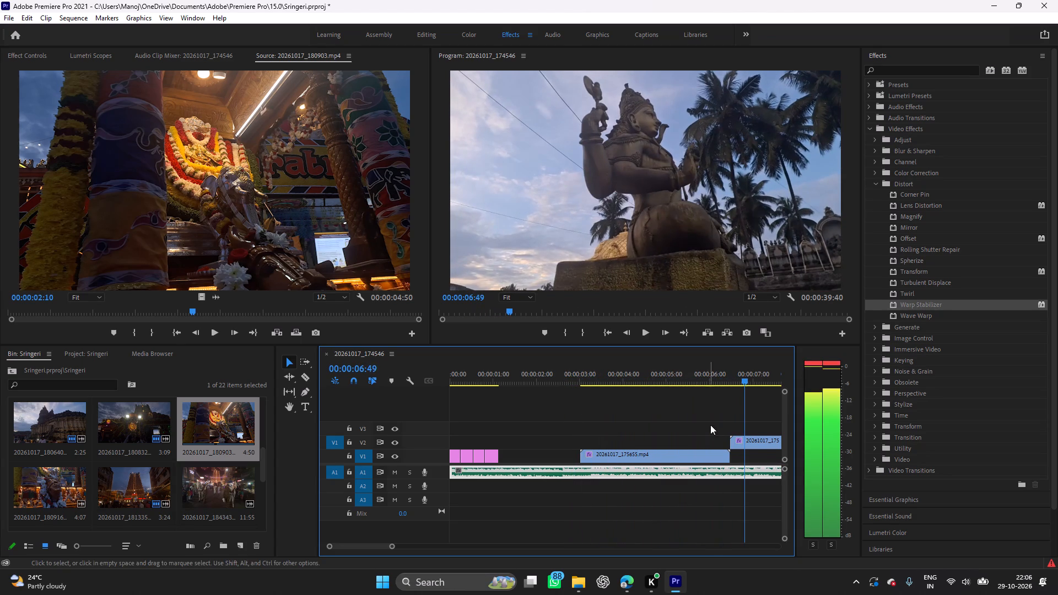
drag(746, 408, 584, 418)
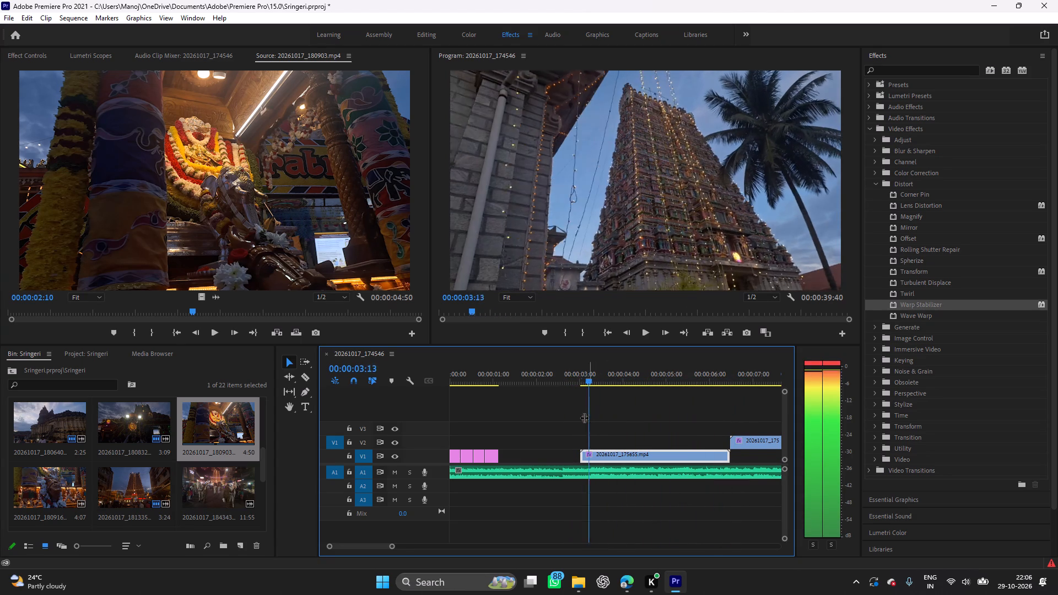
drag(584, 418, 581, 417)
key(space)
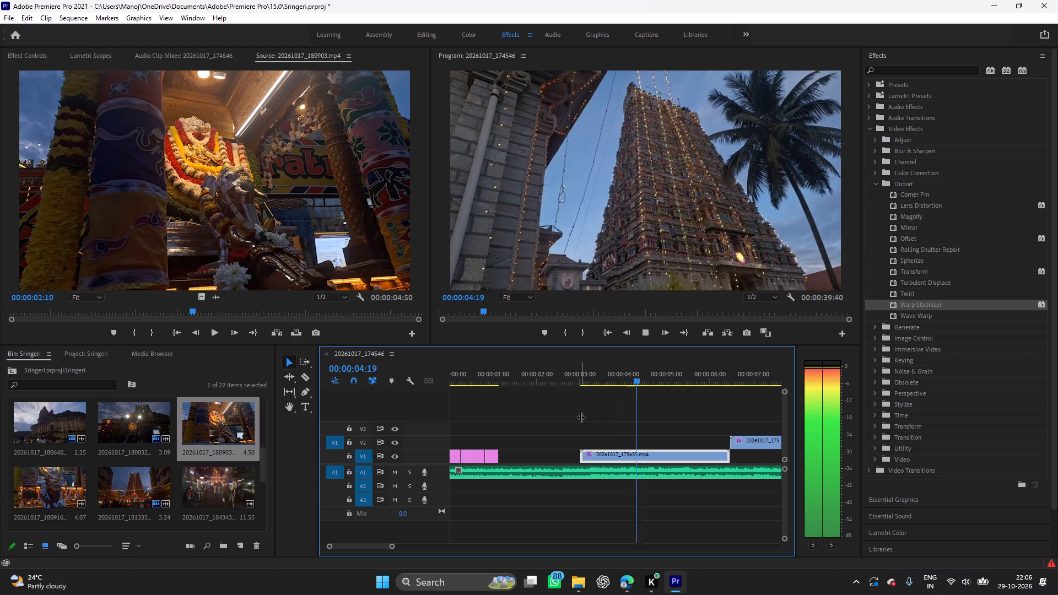
key(space)
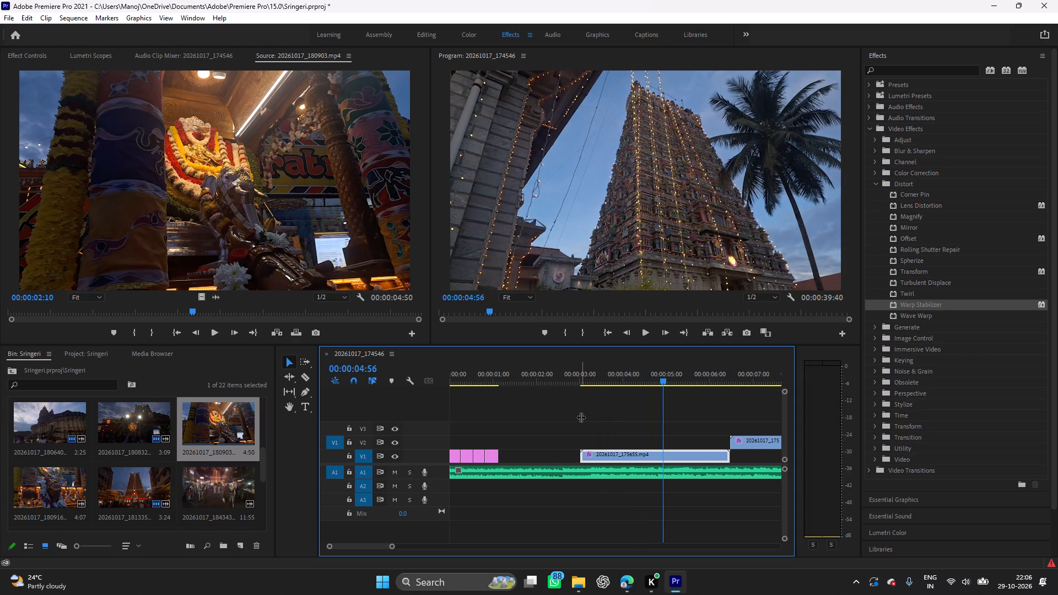
key(ctrl+k)
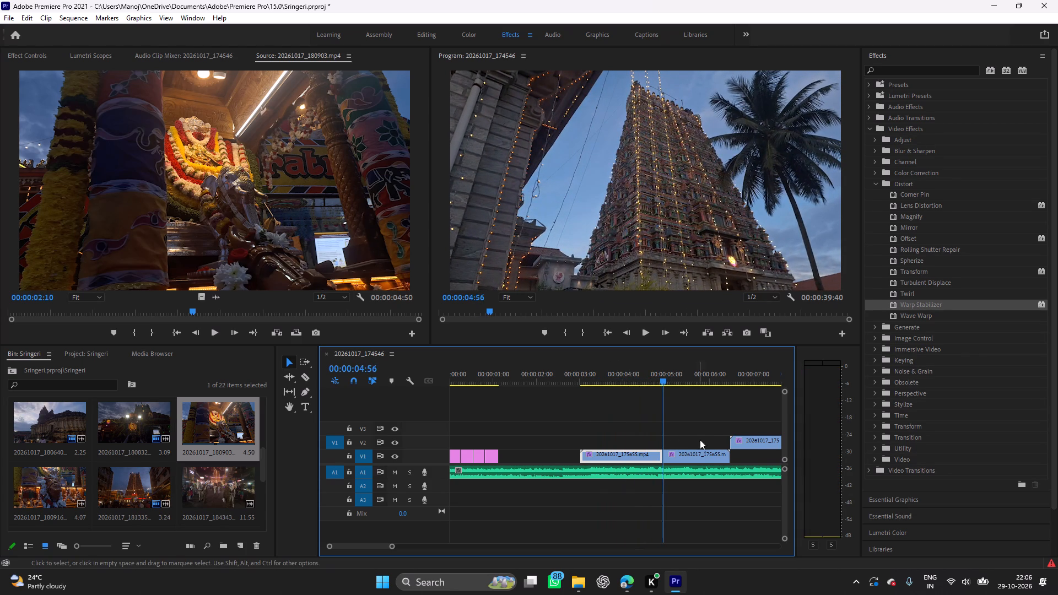
Delete the part of 20261017_175655.mp4 that follows the split at 00:00:04:56 on V1.
click(699, 457)
key(Delete)
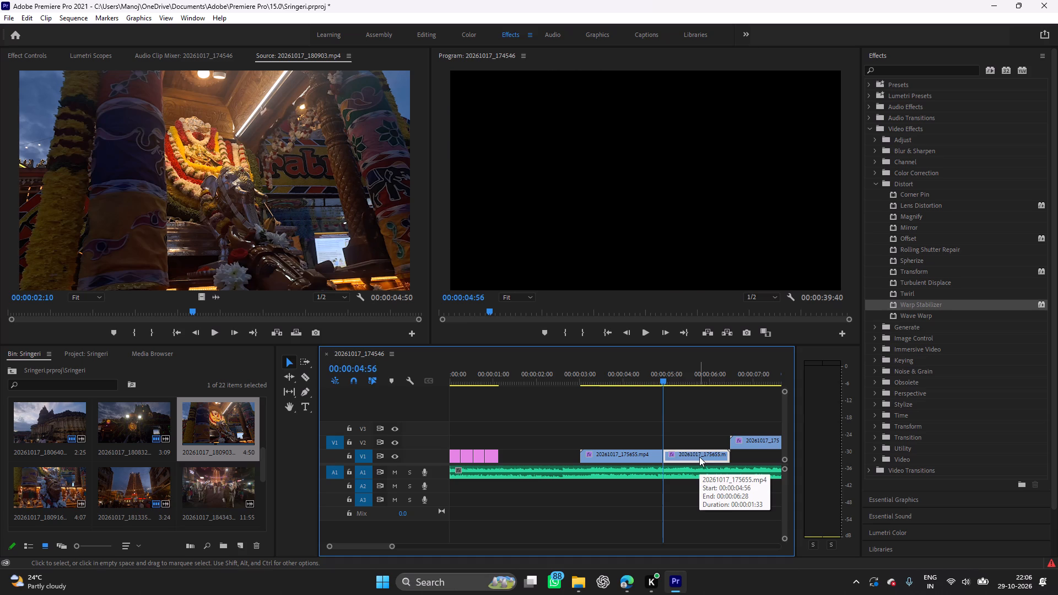
Play the shortened tower clip with the music and move 20261017_175357.mp4 on V2 to start at 00:00:04:56.
drag(663, 412, 662, 411)
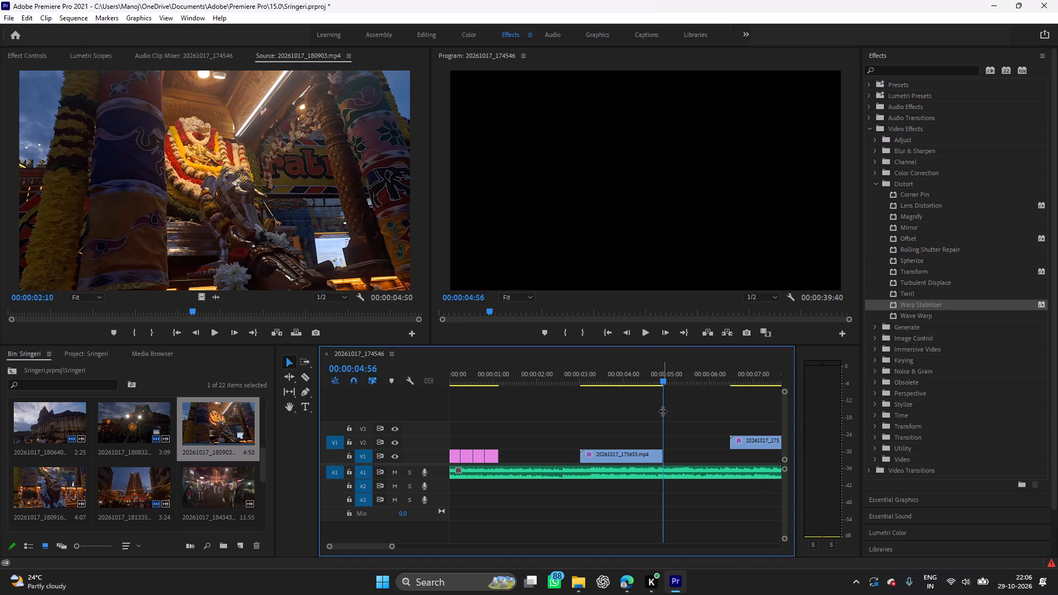
drag(662, 411, 558, 419)
key(space)
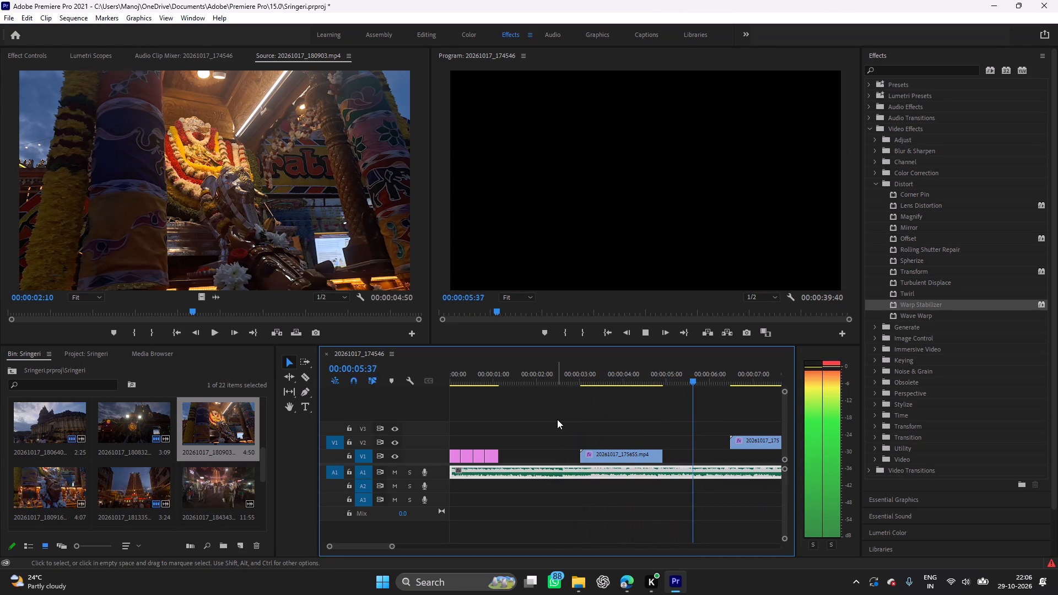
key(space)
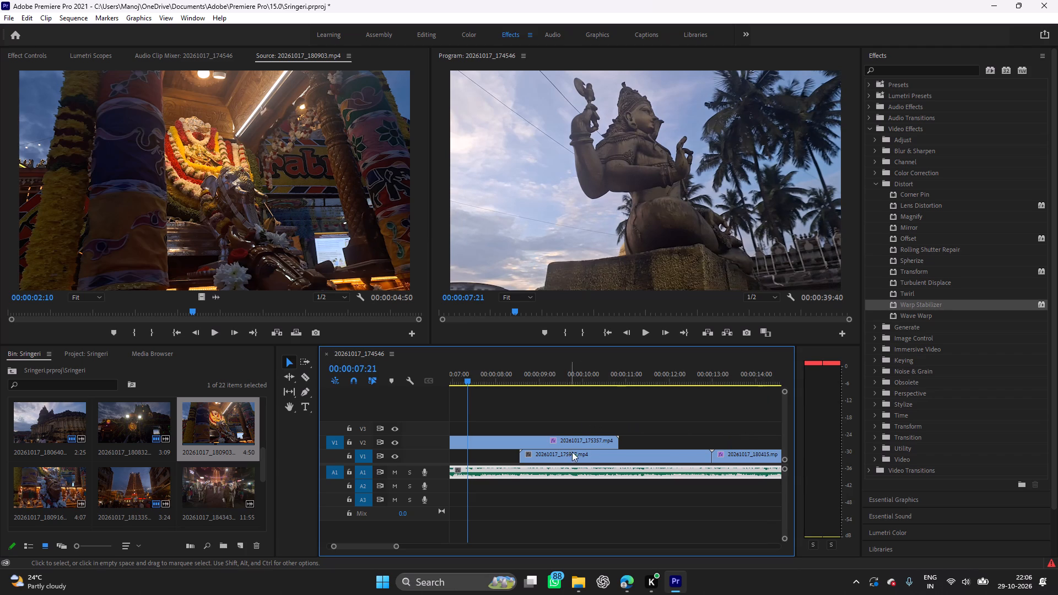
scroll(662, 430, down, 3)
scroll(663, 431, up, 10)
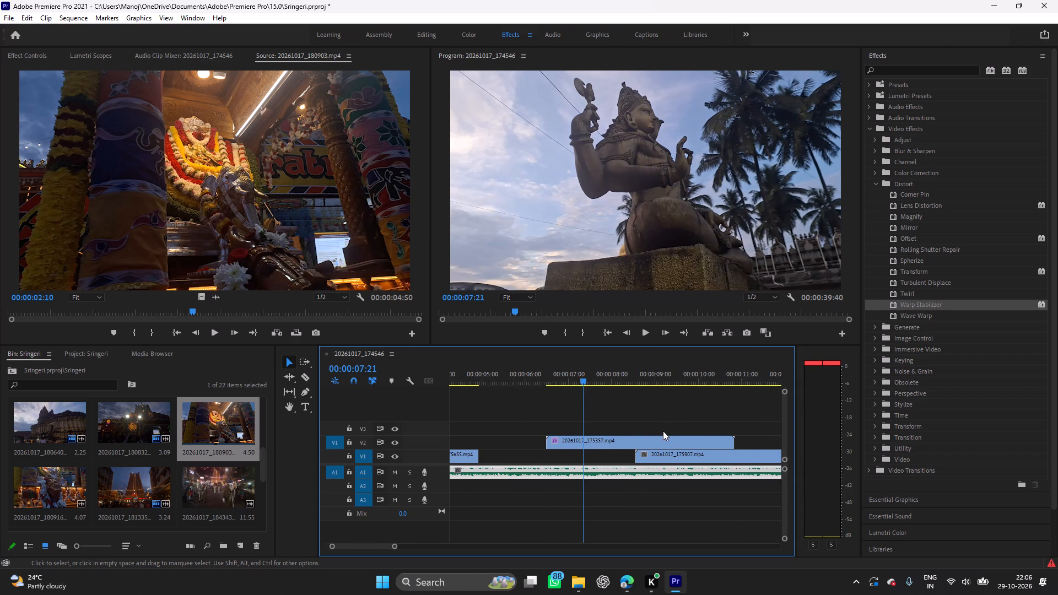
drag(610, 440, 548, 445)
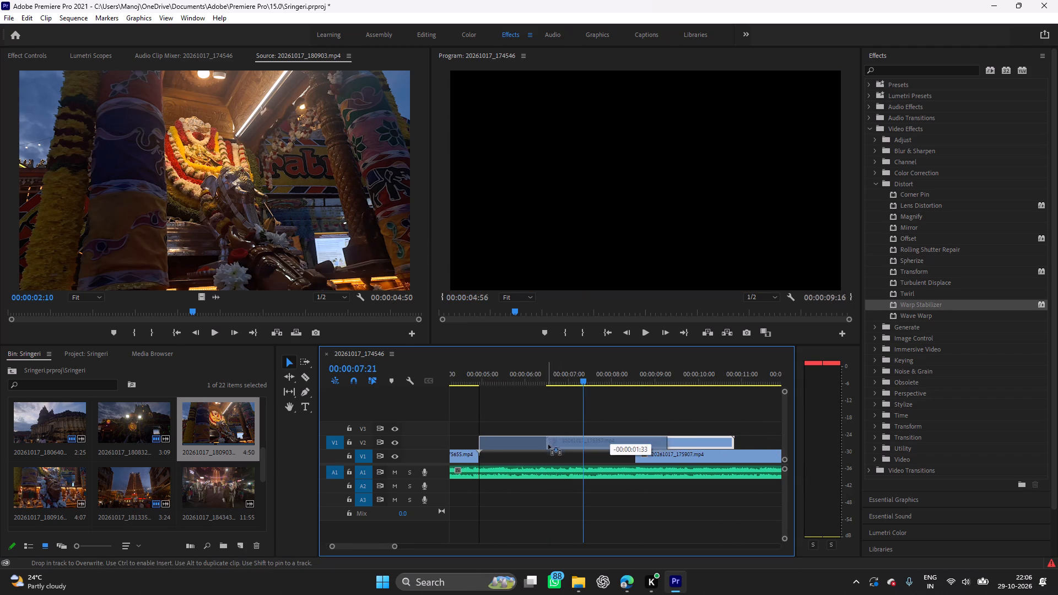
drag(548, 445, 548, 450)
drag(548, 450, 548, 442)
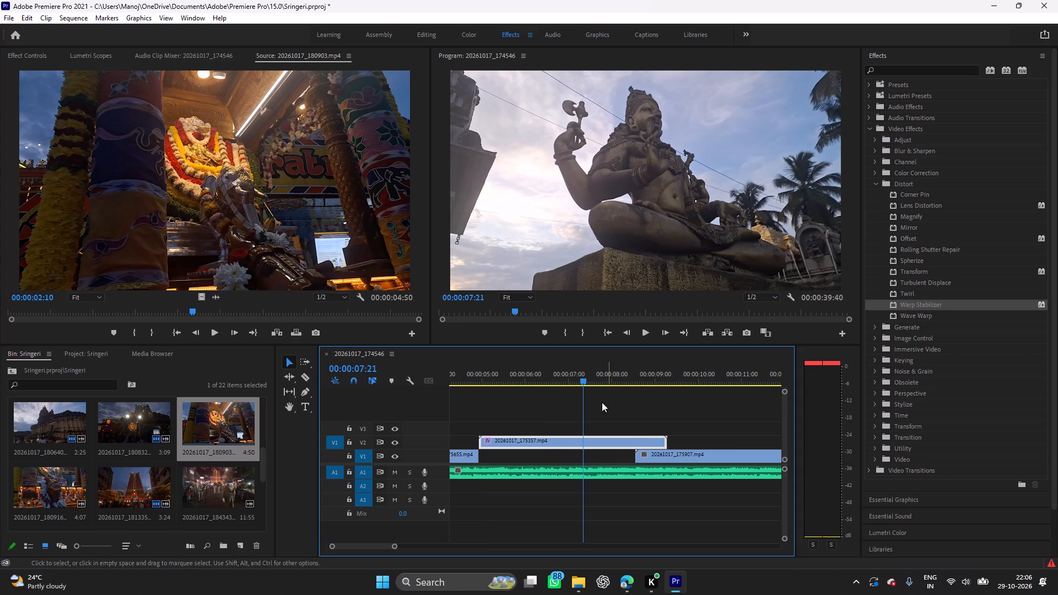
Review the sequence against the music from the statue clip to 20261017_180903.mp4, replaying from just before the tower clip.
drag(582, 410, 634, 420)
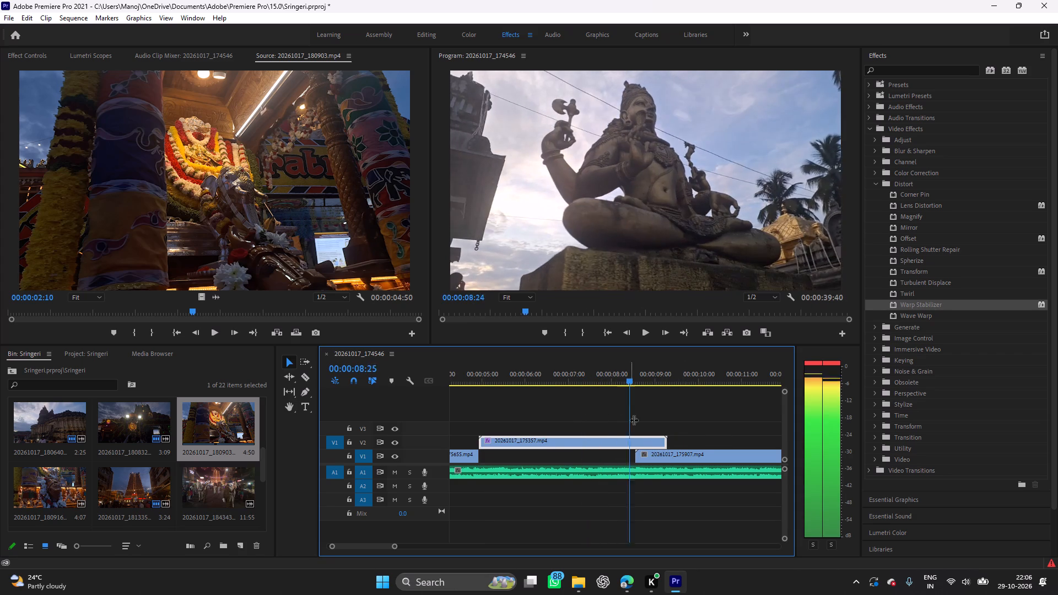
drag(634, 420, 677, 425)
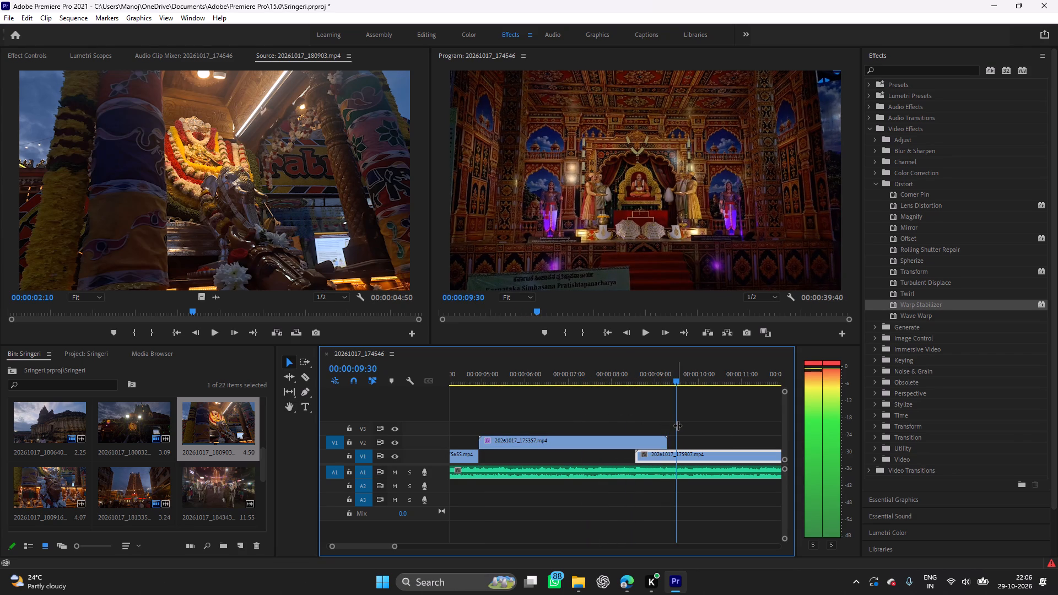
drag(677, 425, 677, 425)
key(space)
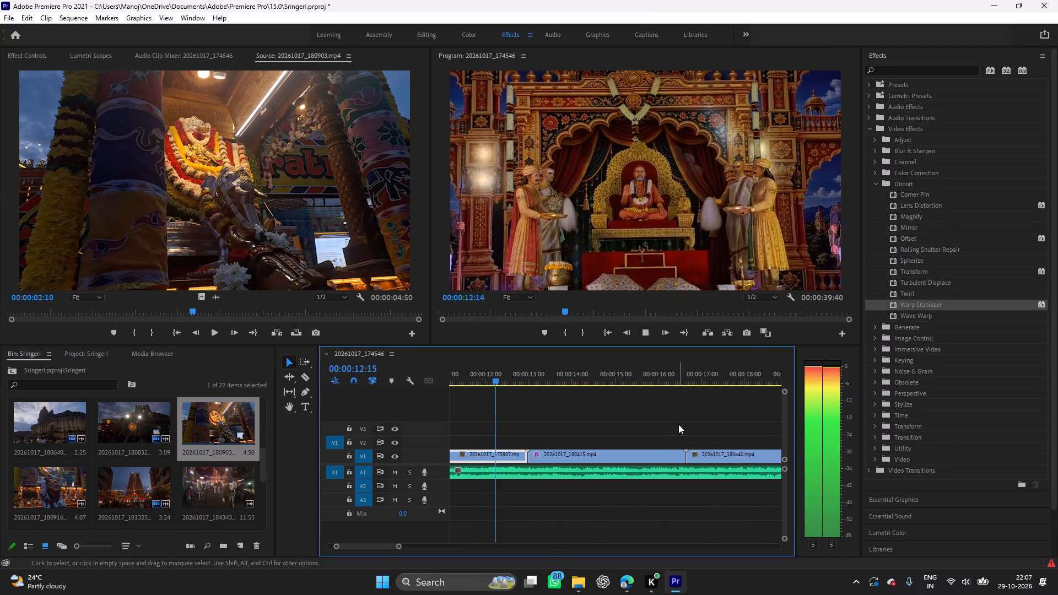
key(space)
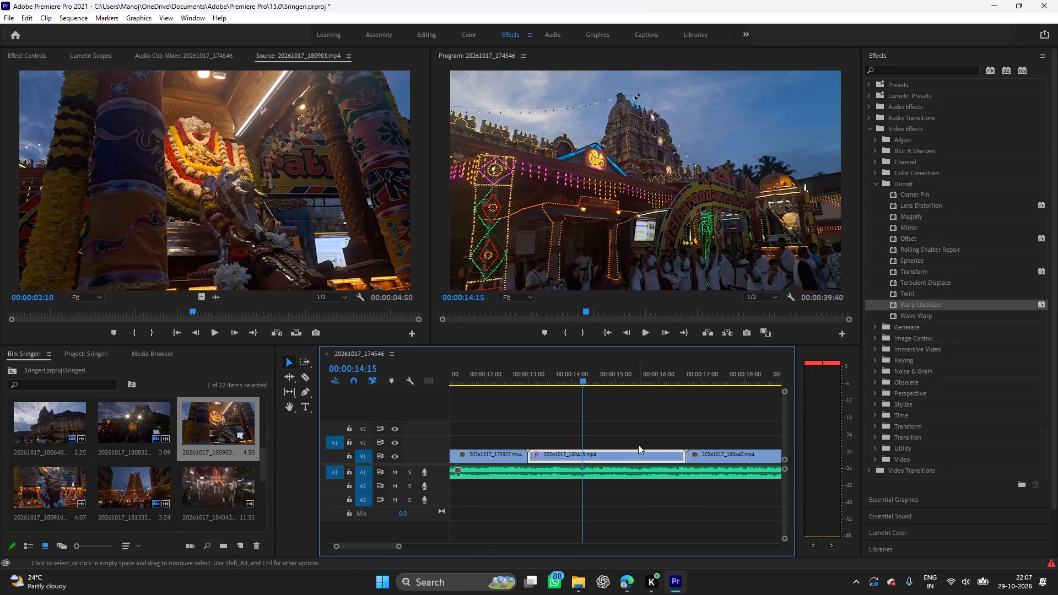
key(space)
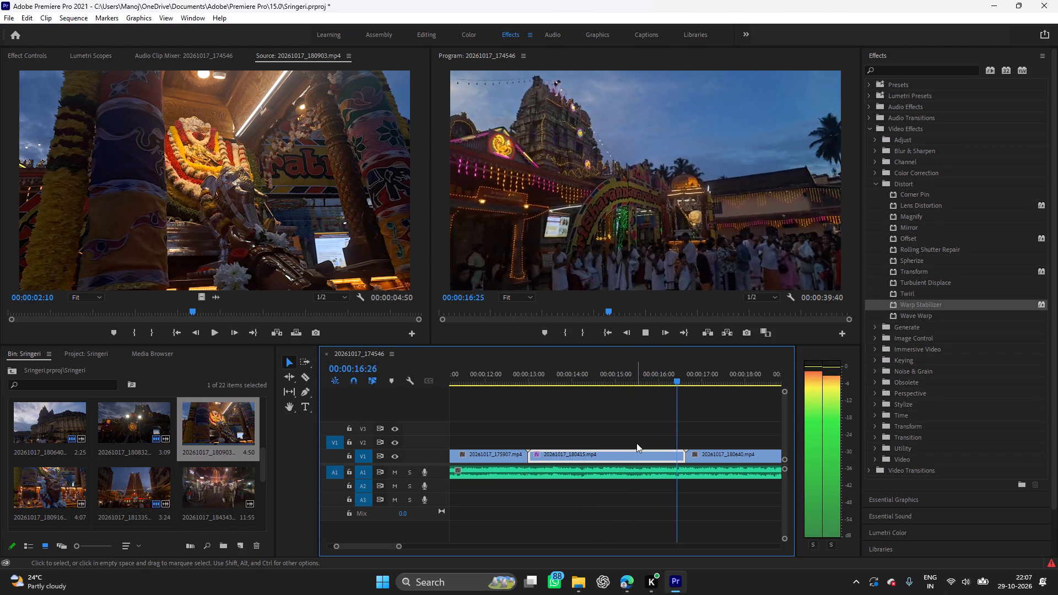
key(space)
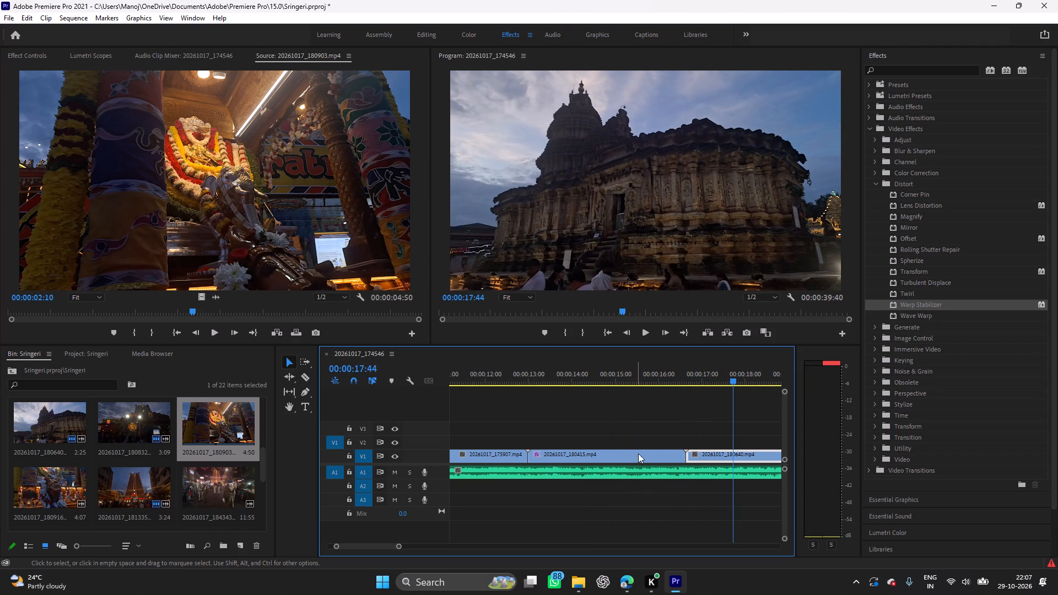
key(space)
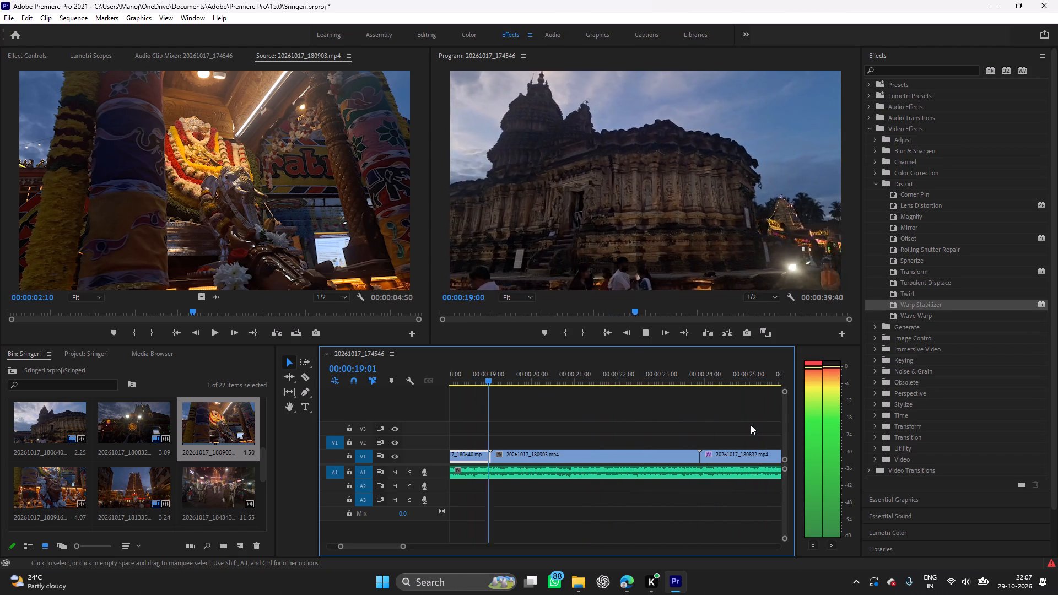
key(space)
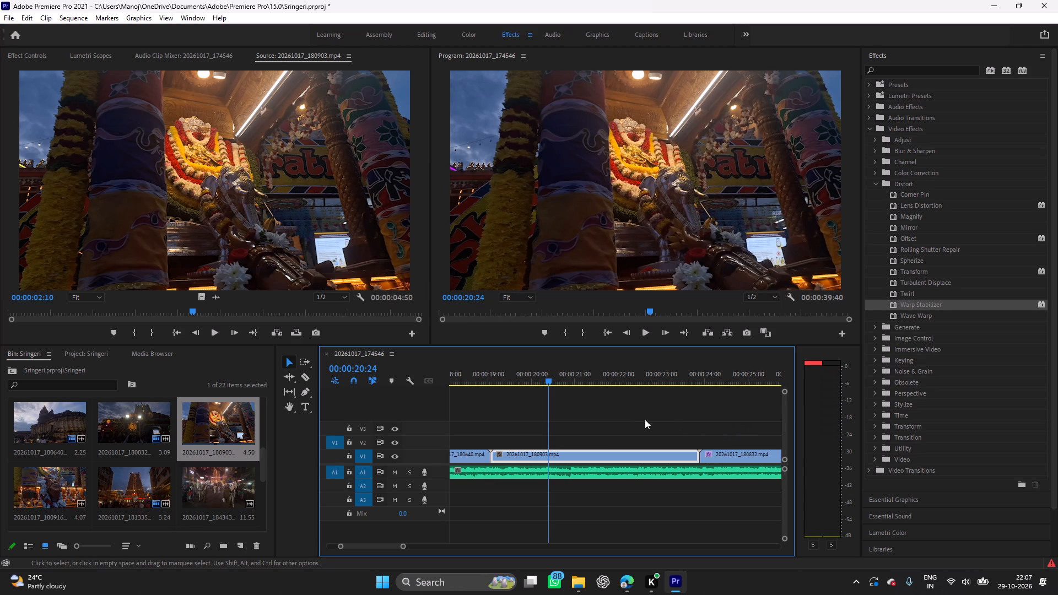
drag(549, 416, 427, 440)
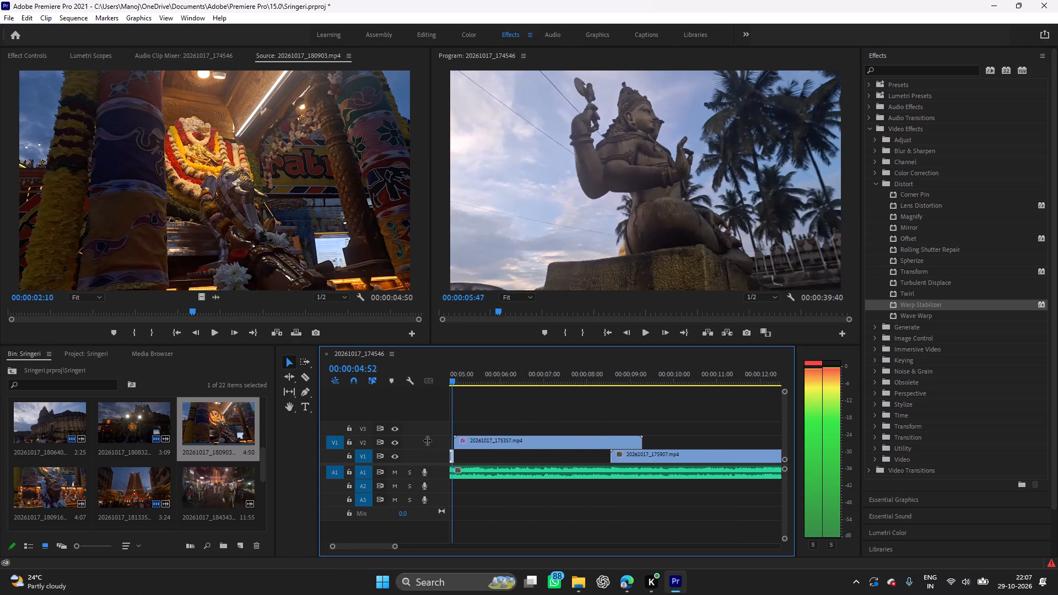
drag(427, 440, 582, 431)
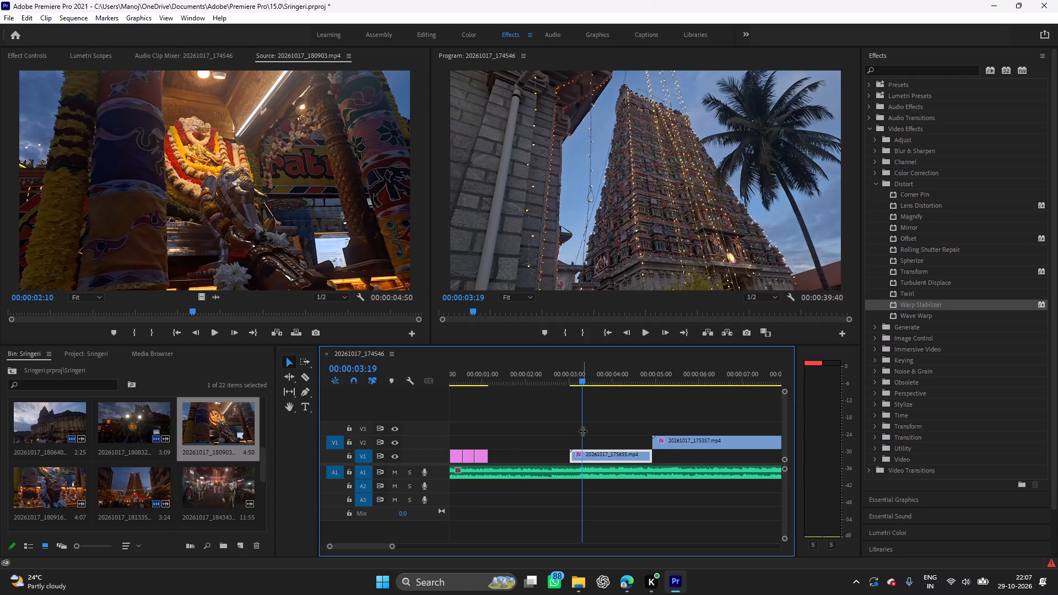
drag(582, 431, 564, 429)
key(space)
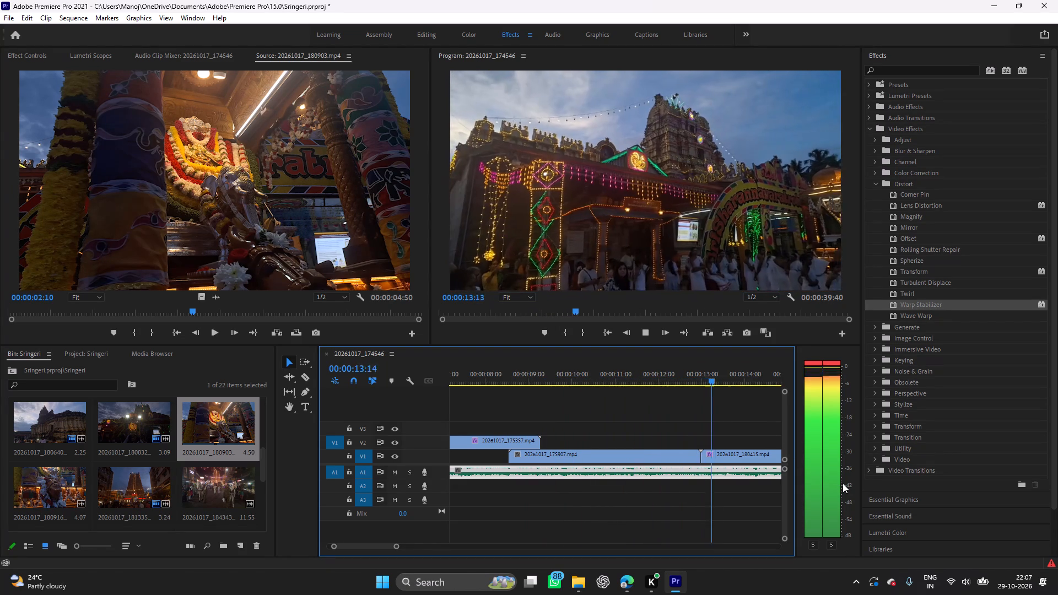
key(space)
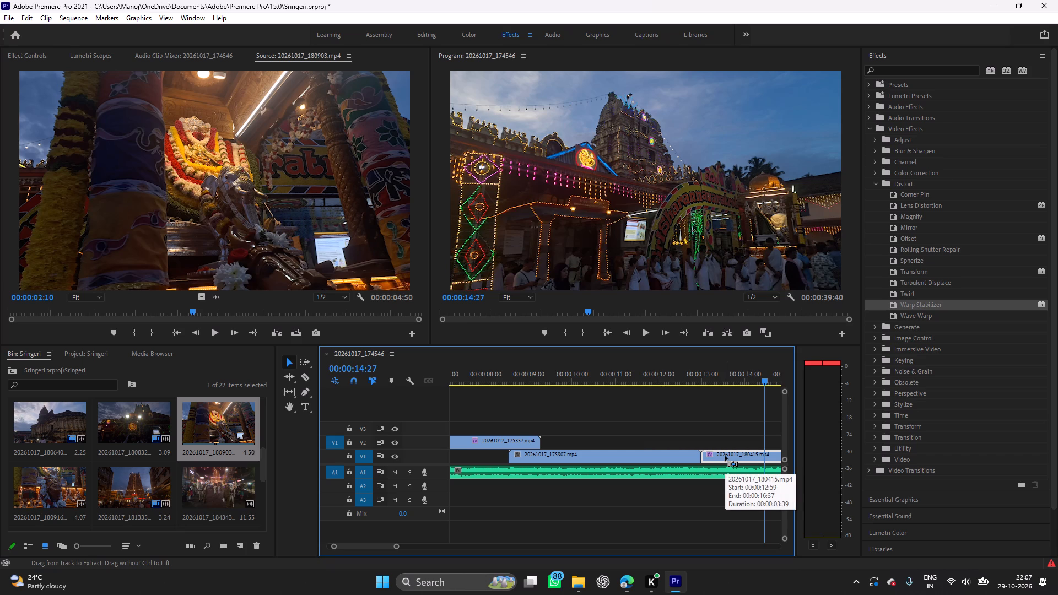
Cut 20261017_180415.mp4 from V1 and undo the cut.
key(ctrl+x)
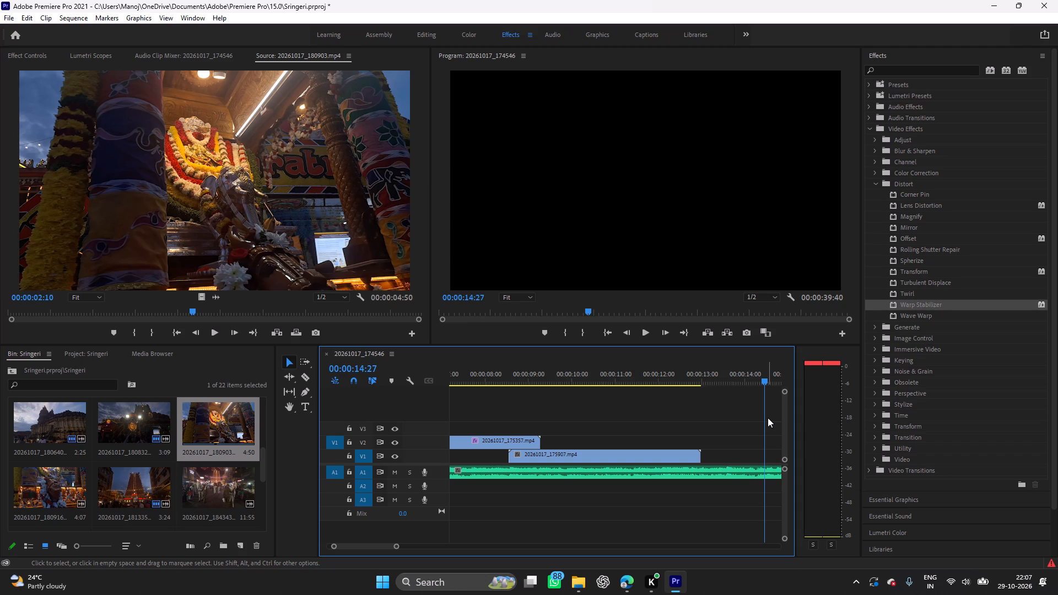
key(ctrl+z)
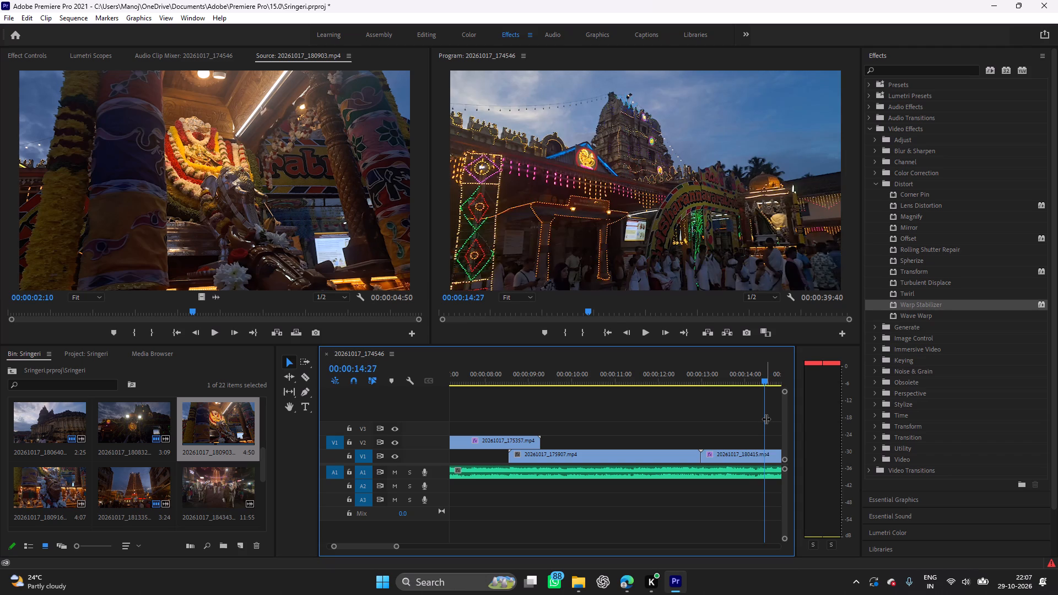
Play the rest of the sequence and replay its middle clips up to 20261017_180903.mp4 to check them against the music.
key(space)
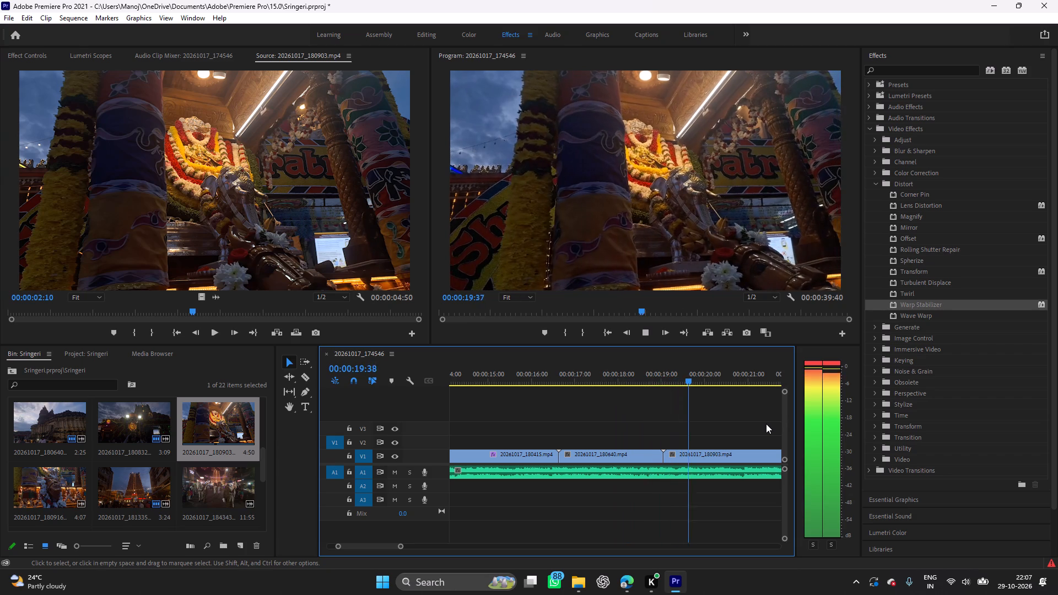
key(space)
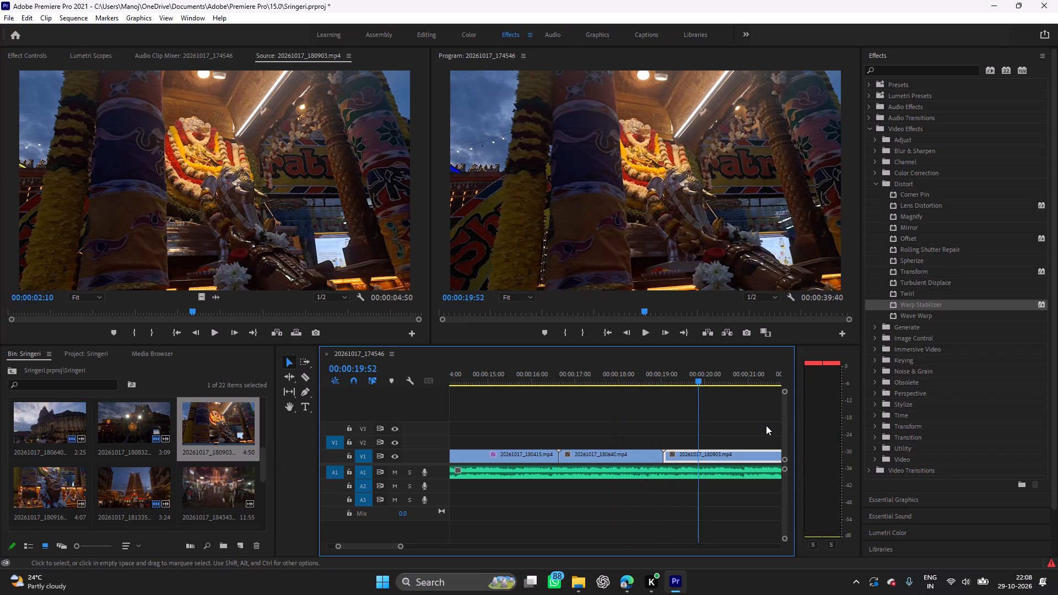
key(space)
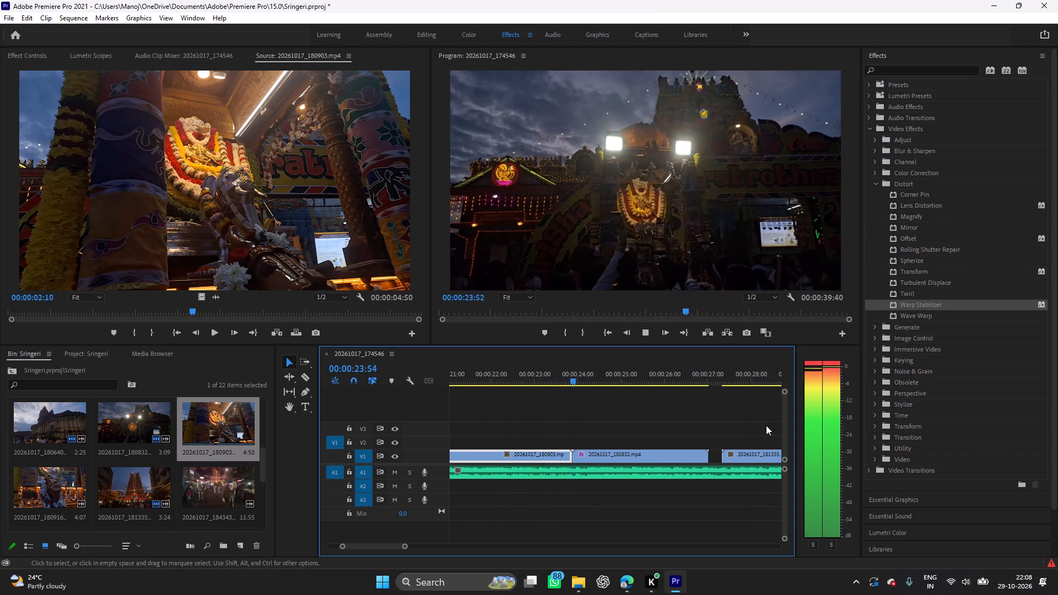
key(space)
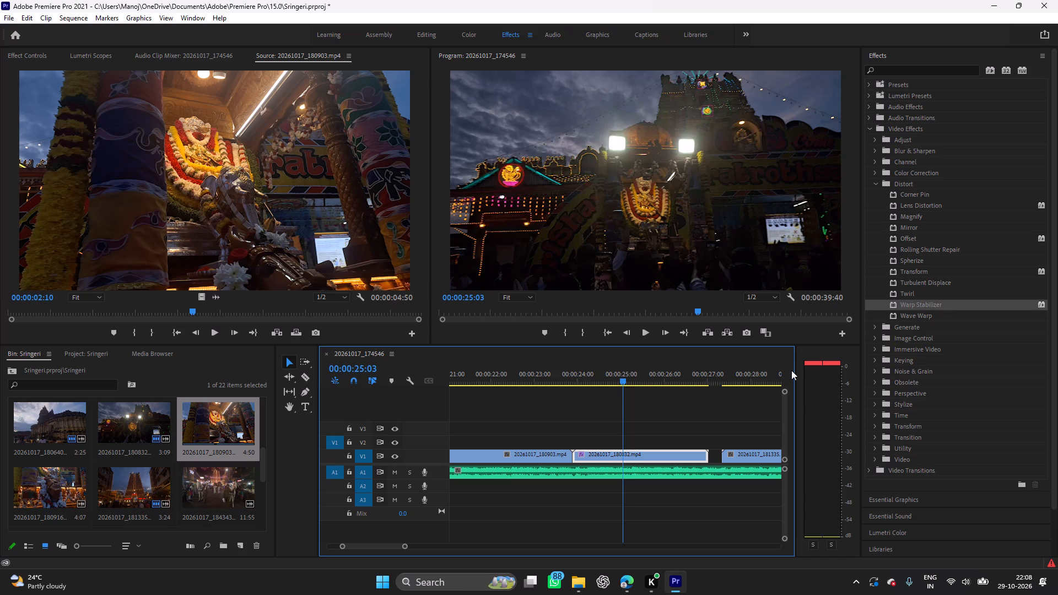
key(space)
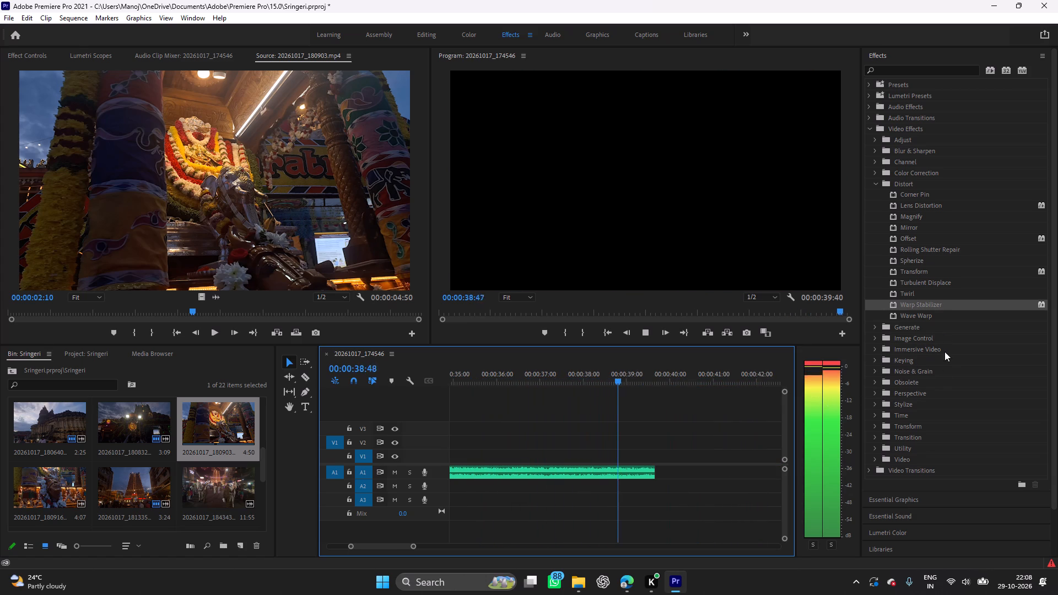
key(space)
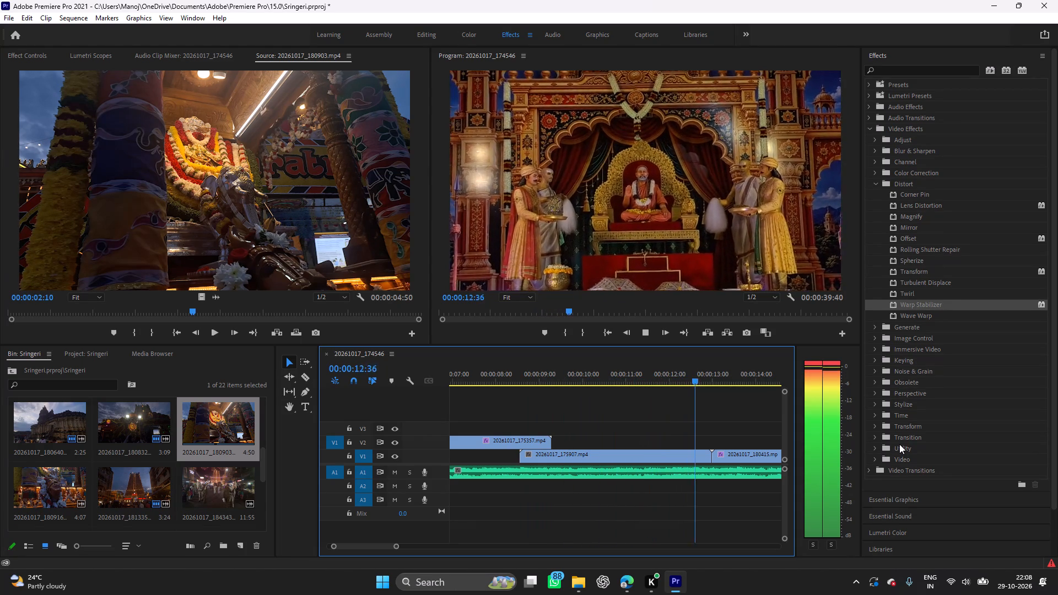
key(space)
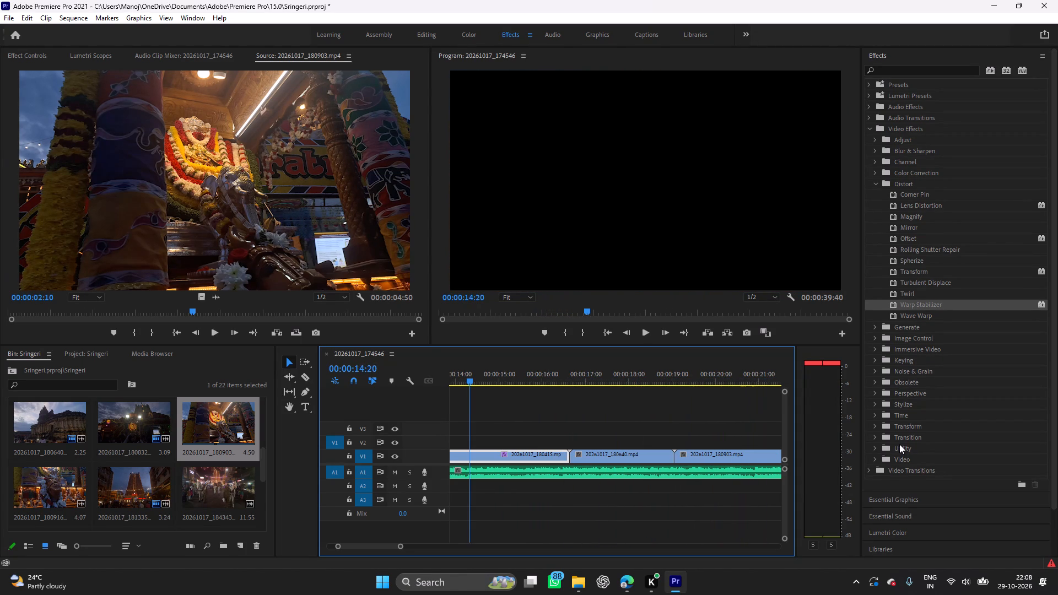
key(space)
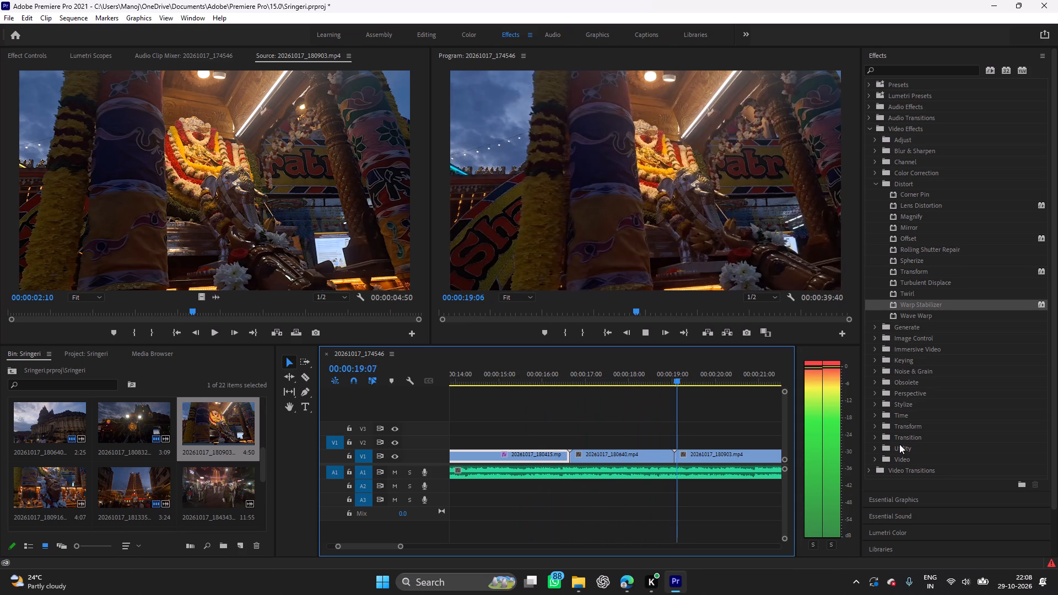
key(space)
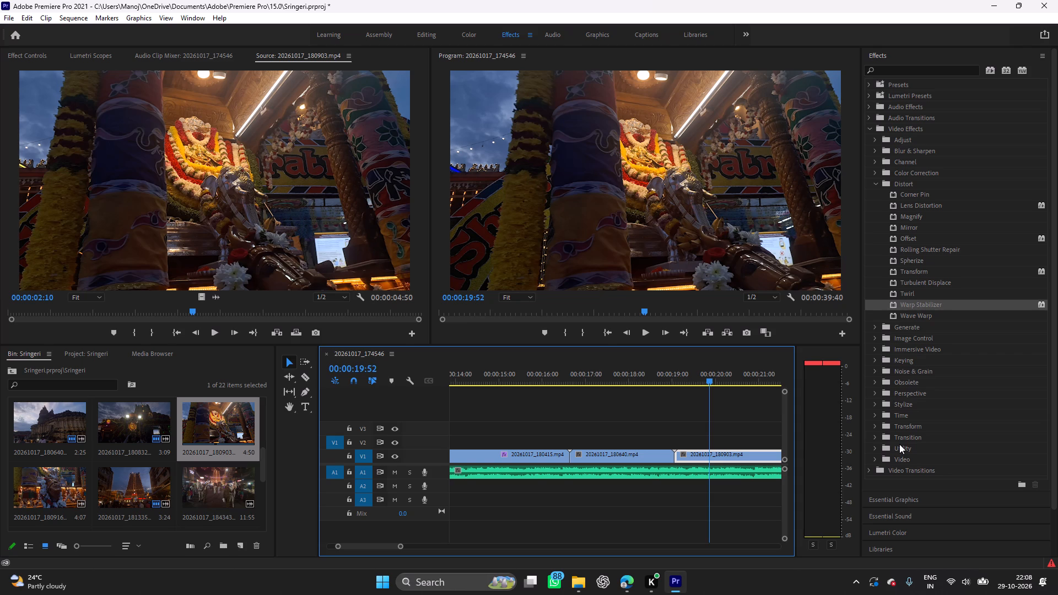
Cut 20261017_180903.mp4 out of V1.
key(ctrl+x)
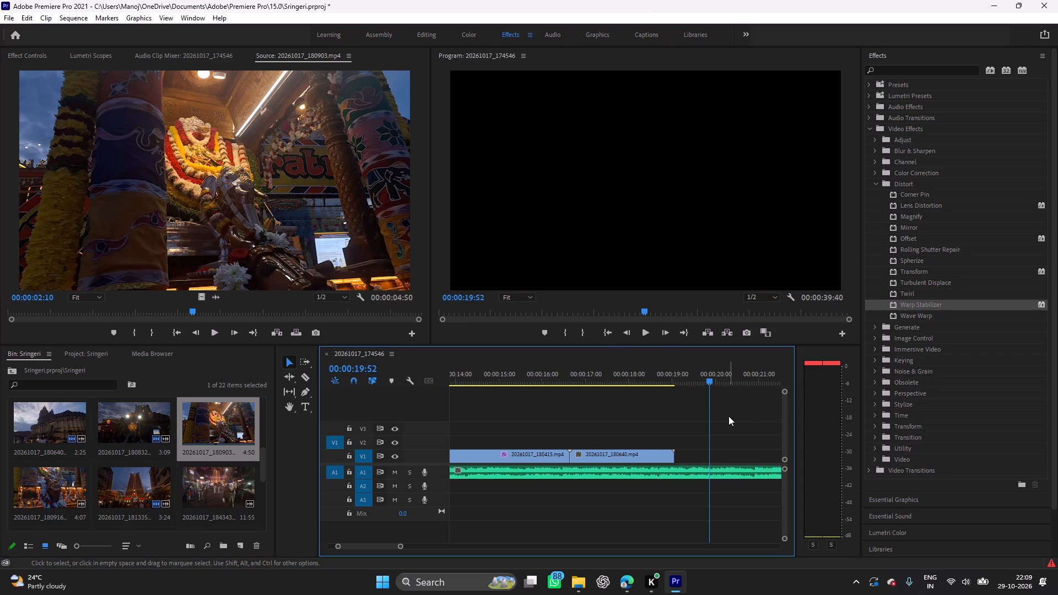
Move 20261017_175357.mp4 from V2 up to V3 and paste 20261017_180903.mp4 on V1 at 00:00:05:27.
drag(710, 408, 521, 414)
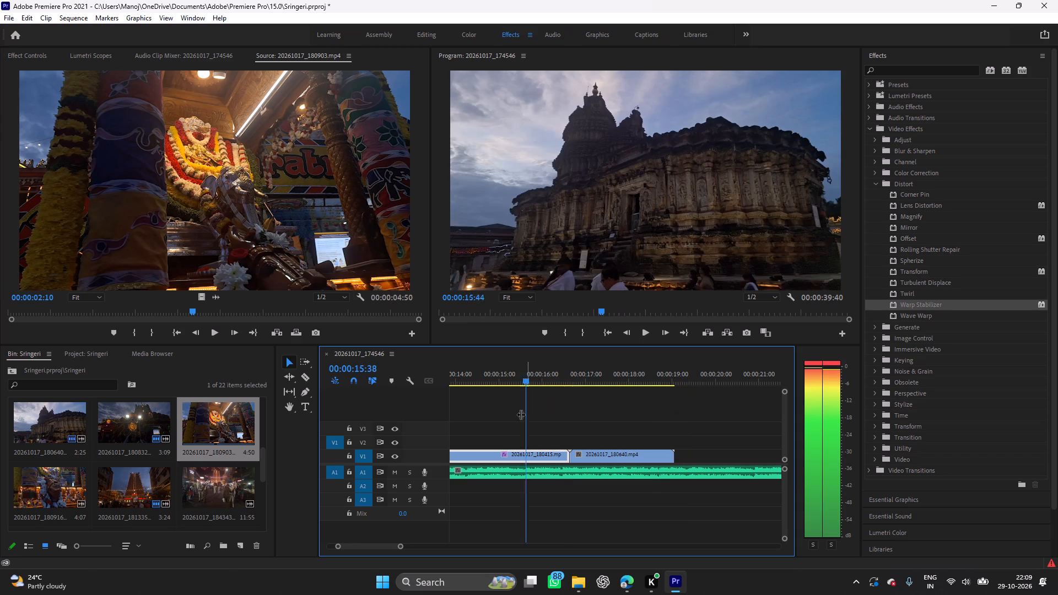
drag(521, 414, 438, 398)
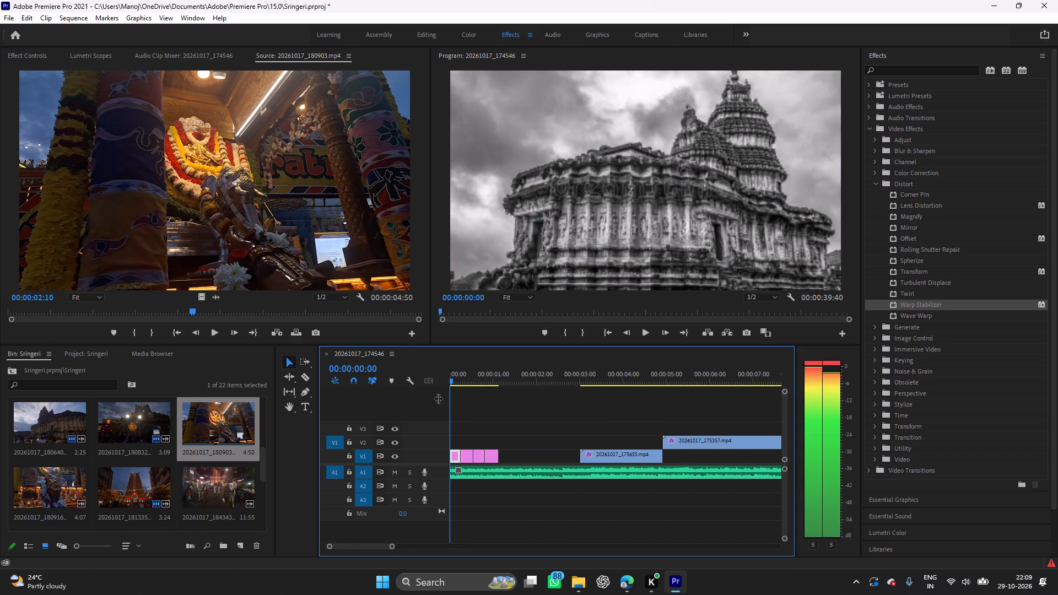
drag(438, 398, 560, 404)
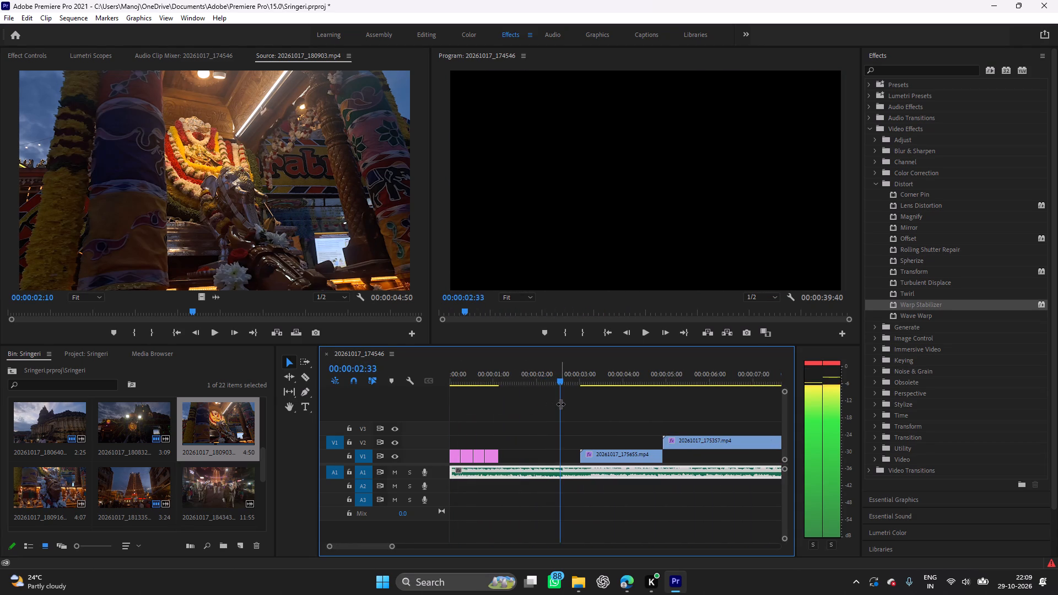
drag(560, 404, 652, 422)
key(space)
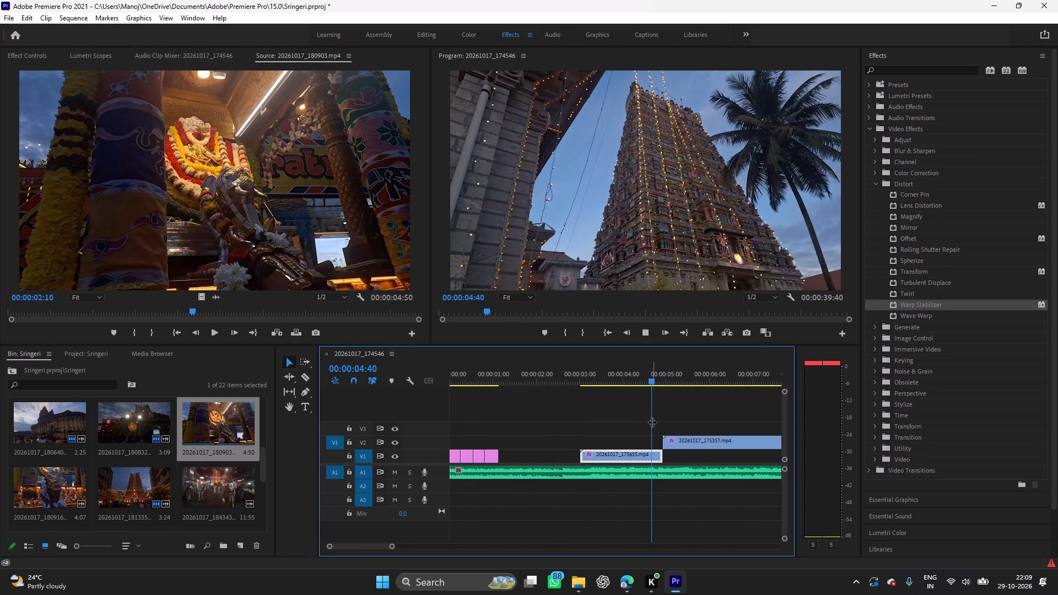
key(space)
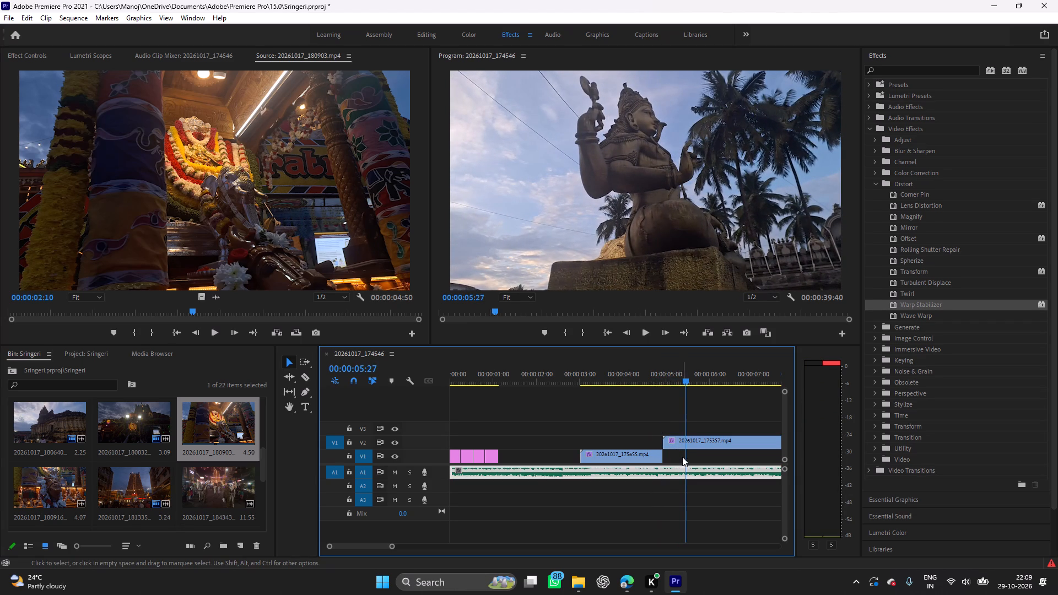
drag(694, 441, 696, 425)
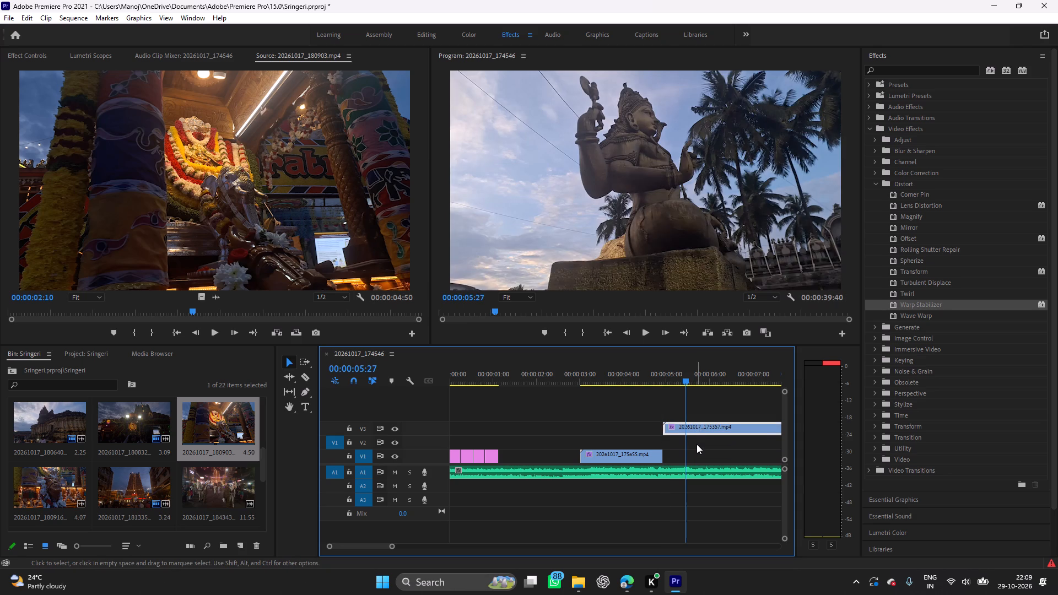
key(ctrl+v)
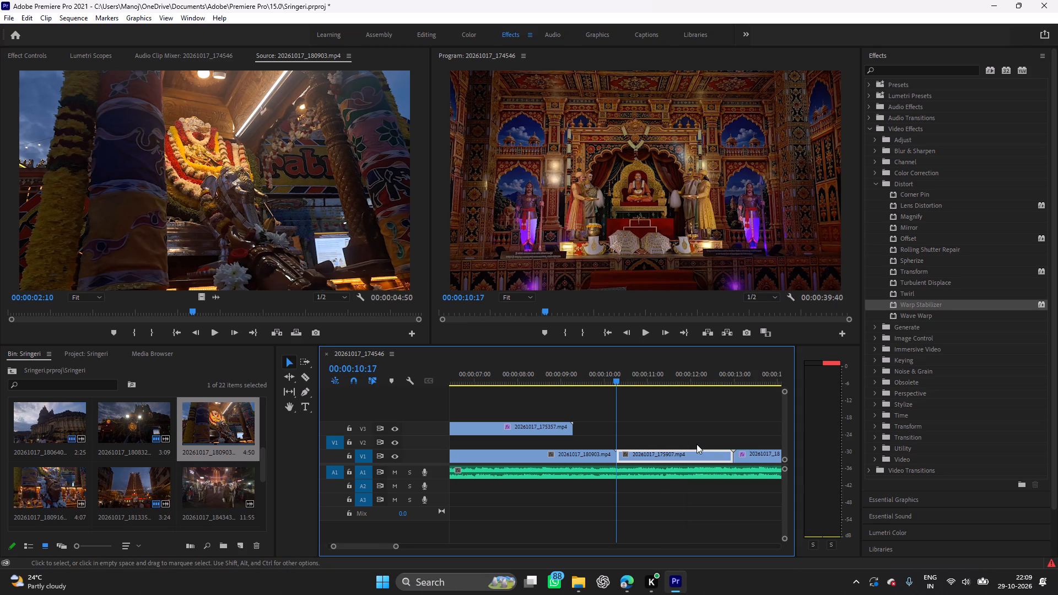
Move 20261017_180415.mp4 from V1 up to V3, keeping its start time.
scroll(670, 415, down, 4)
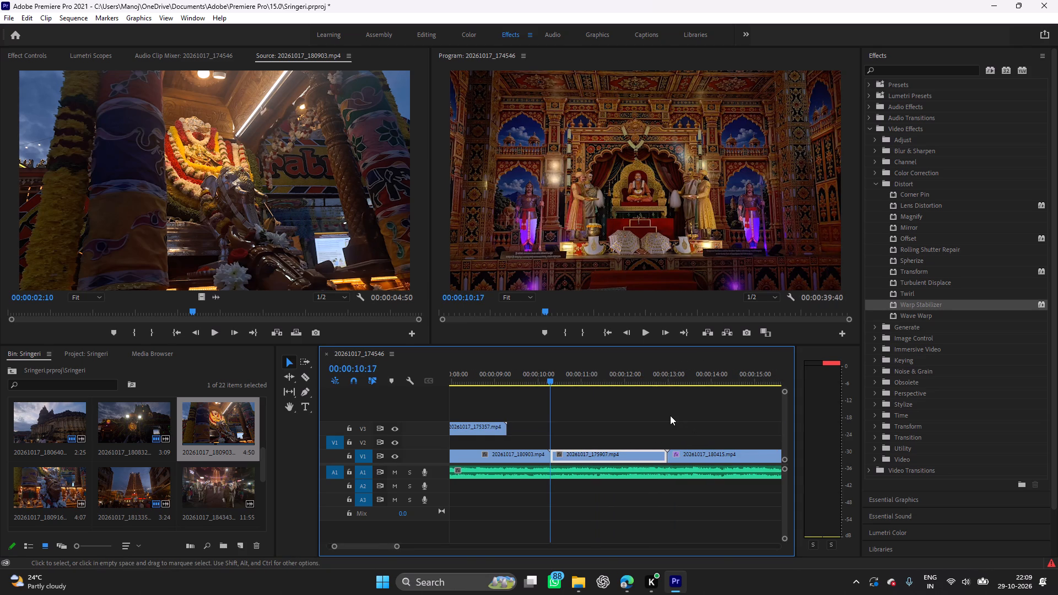
drag(689, 457, 689, 432)
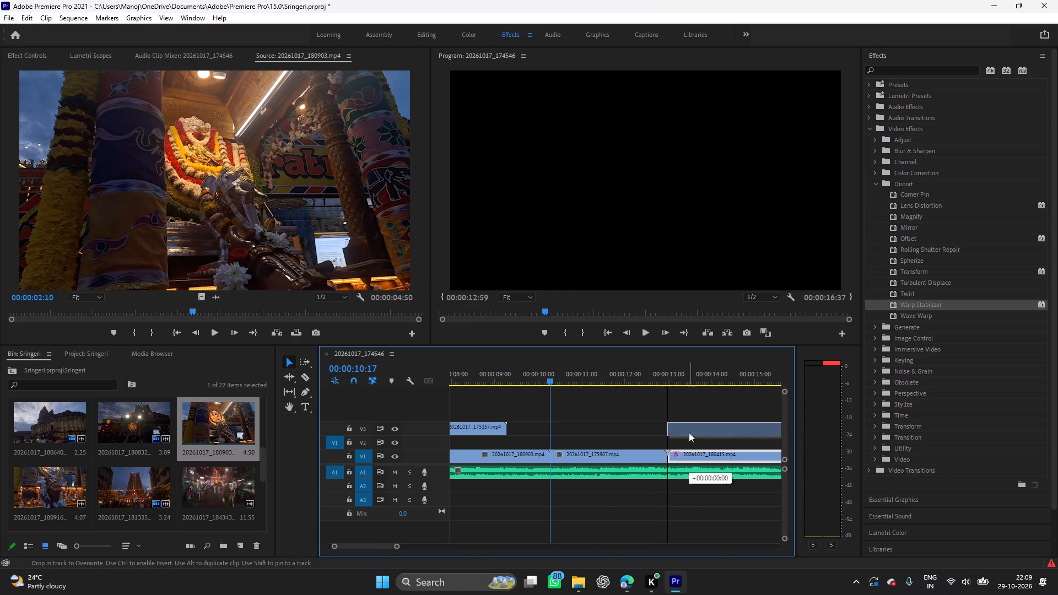
Shift 20261017_180903.mp4 earlier on V1 so it starts right at the end of 20261017_175655.mp4.
scroll(687, 446, down, 1)
scroll(687, 446, up, 4)
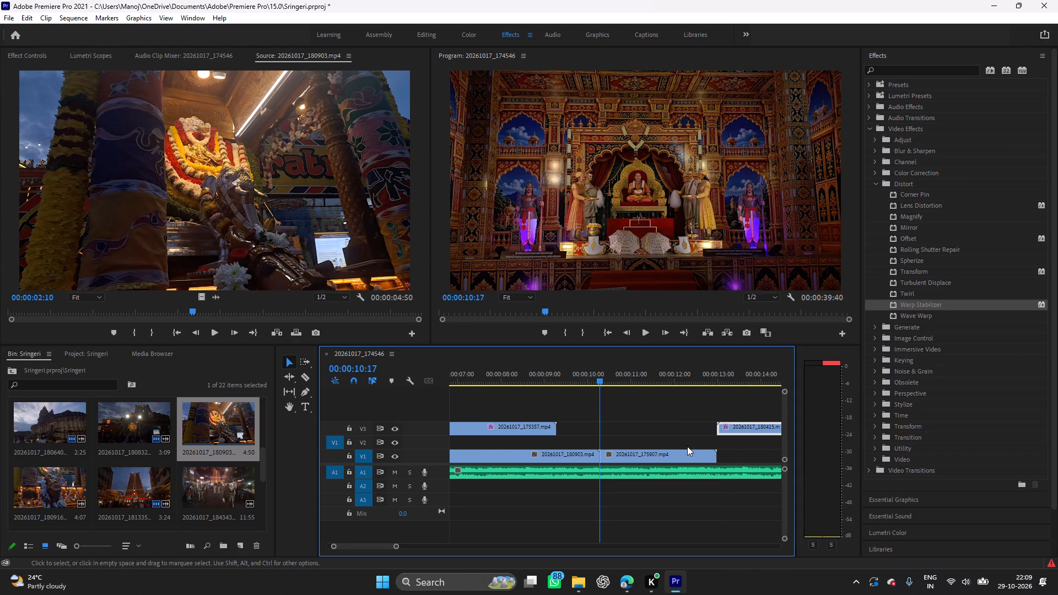
scroll(687, 446, up, 13)
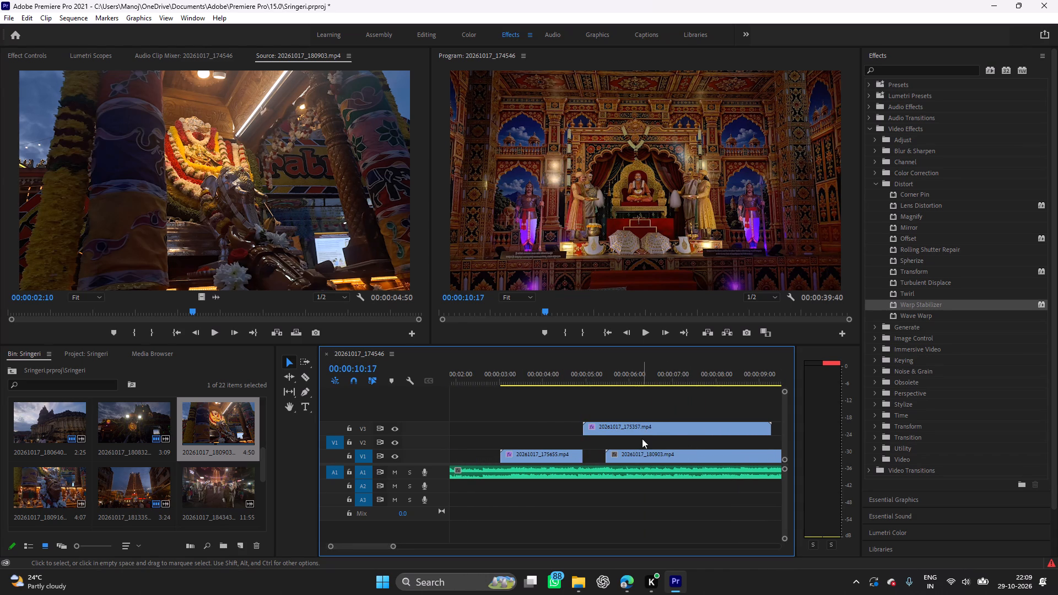
drag(650, 457, 629, 455)
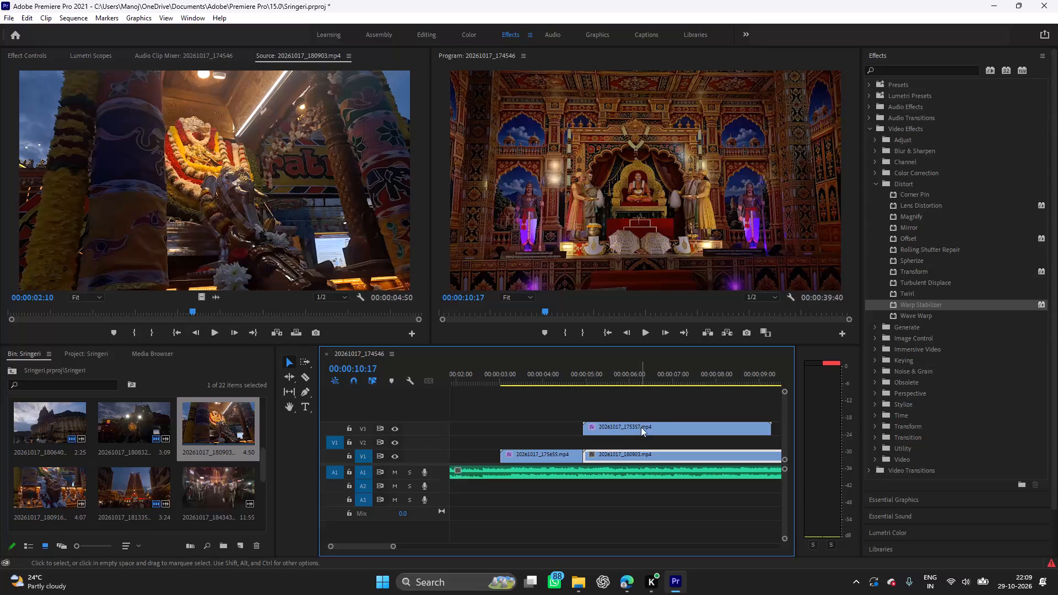
Slide 20261017_175357.mp4 about one second later on V3 and cut it out of the track.
drag(657, 428, 750, 436)
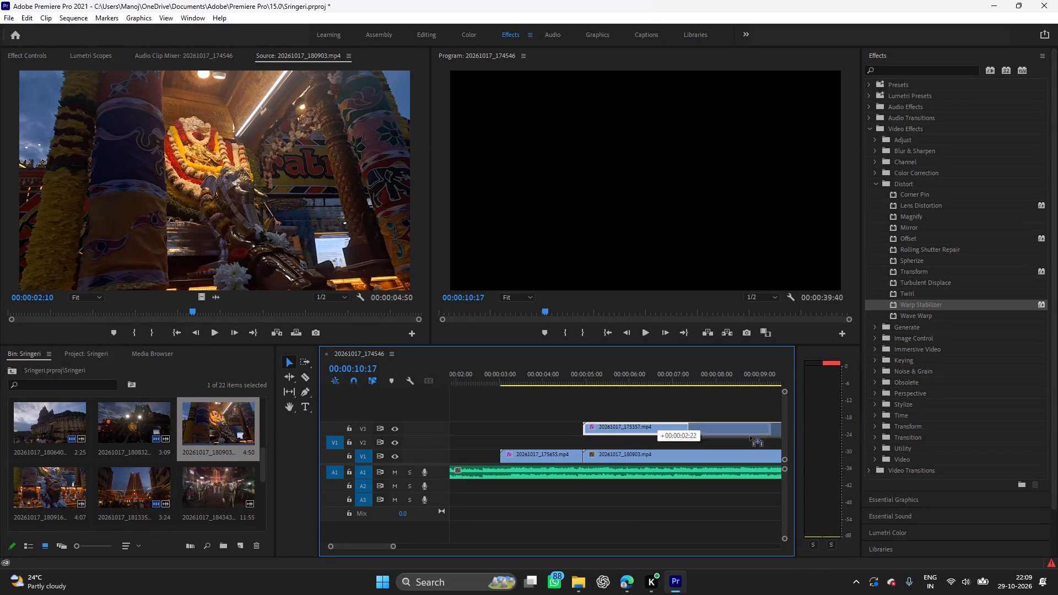
drag(750, 436, 708, 434)
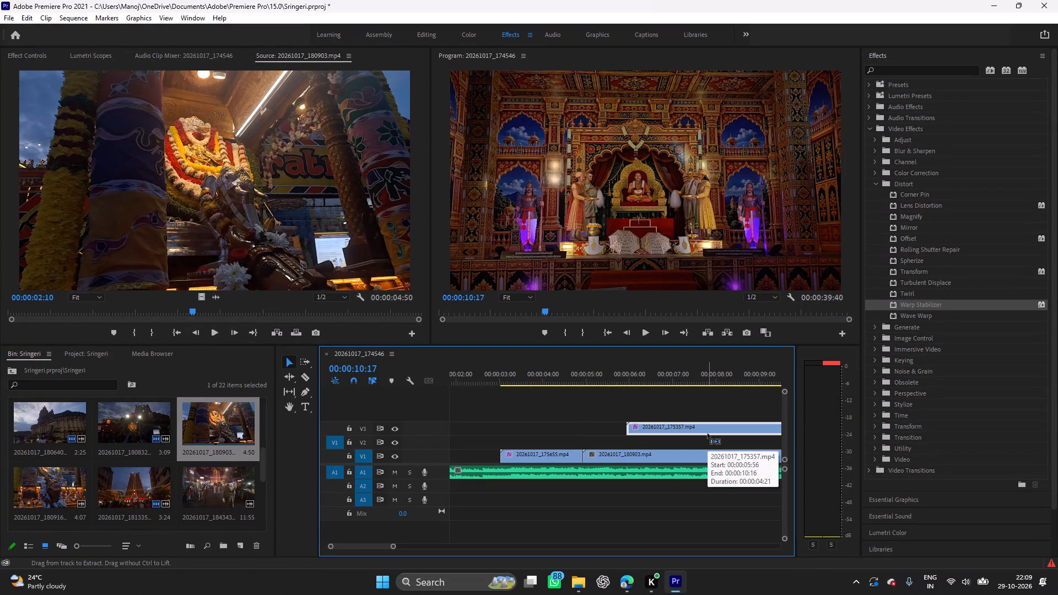
key(ctrl+x)
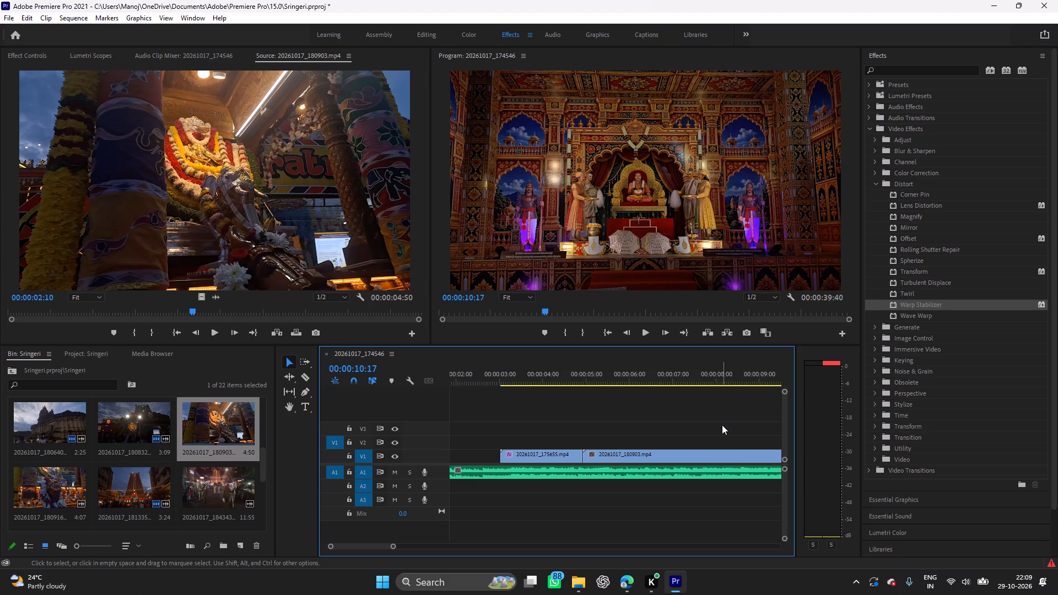
Paste 20261017_175357.mp4 on V1 in the gap after 20261017_180640.mp4, at about 00:00:19:50.
key(space)
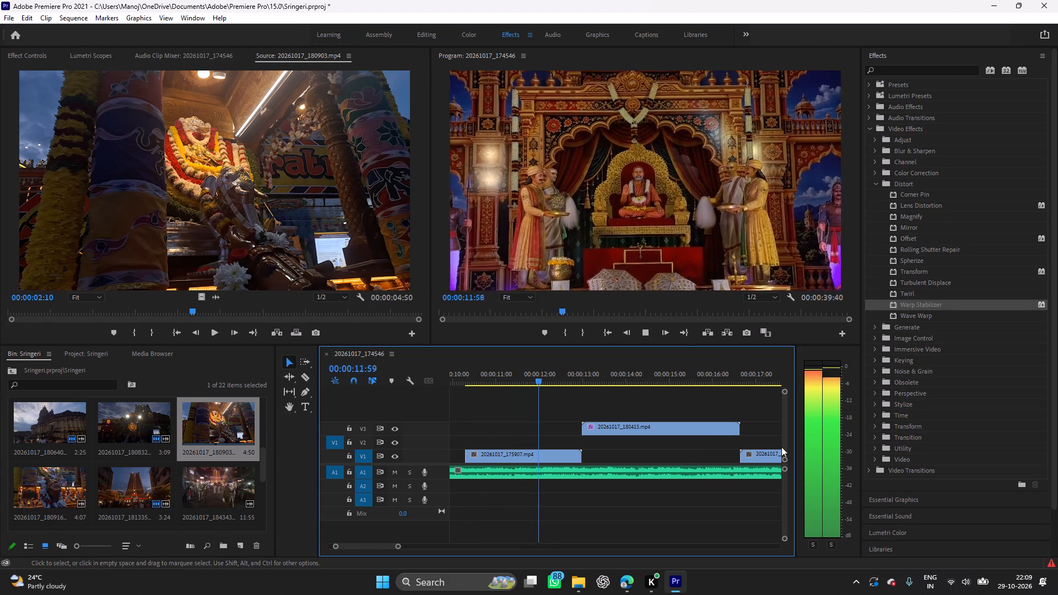
key(space)
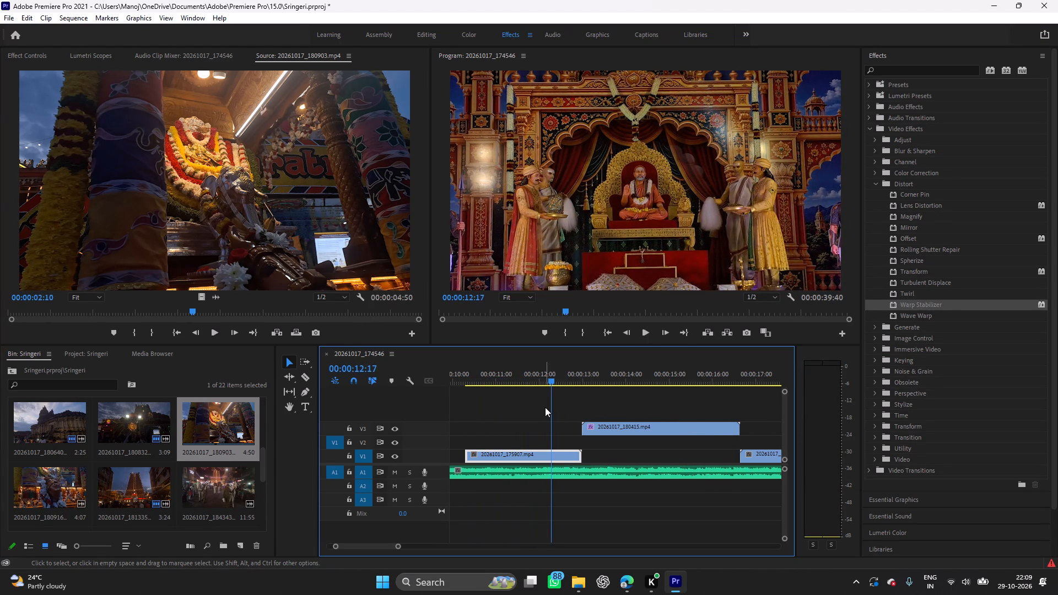
drag(551, 413, 450, 413)
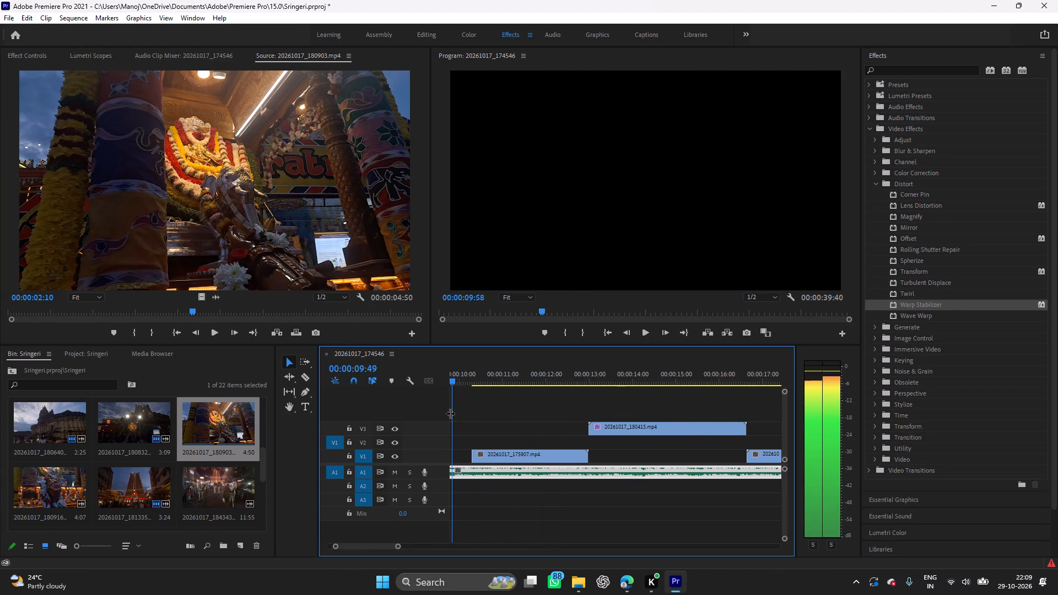
drag(450, 413, 515, 416)
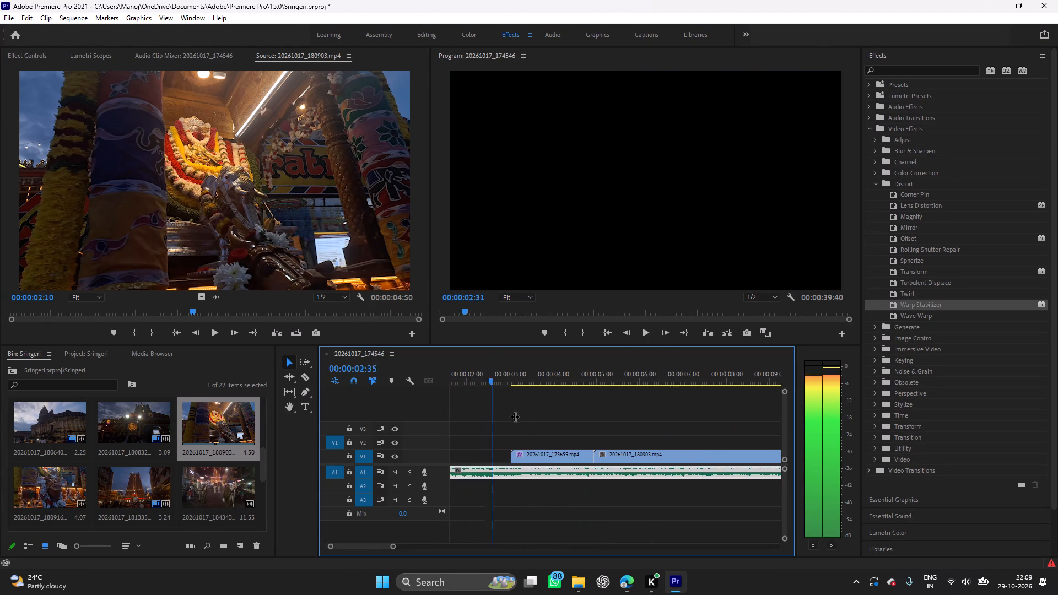
drag(515, 416, 814, 438)
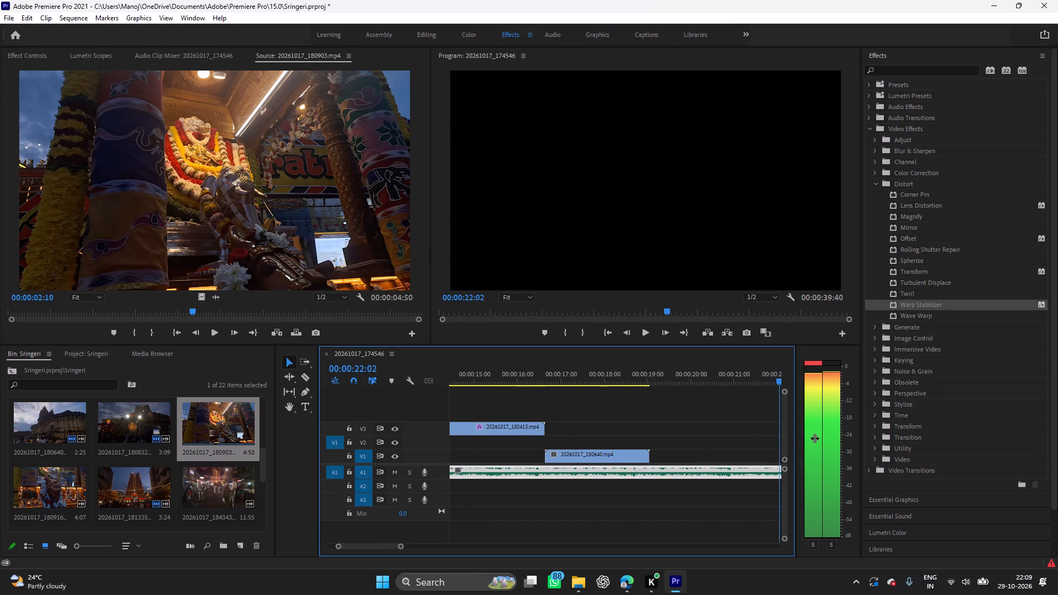
drag(814, 438, 533, 438)
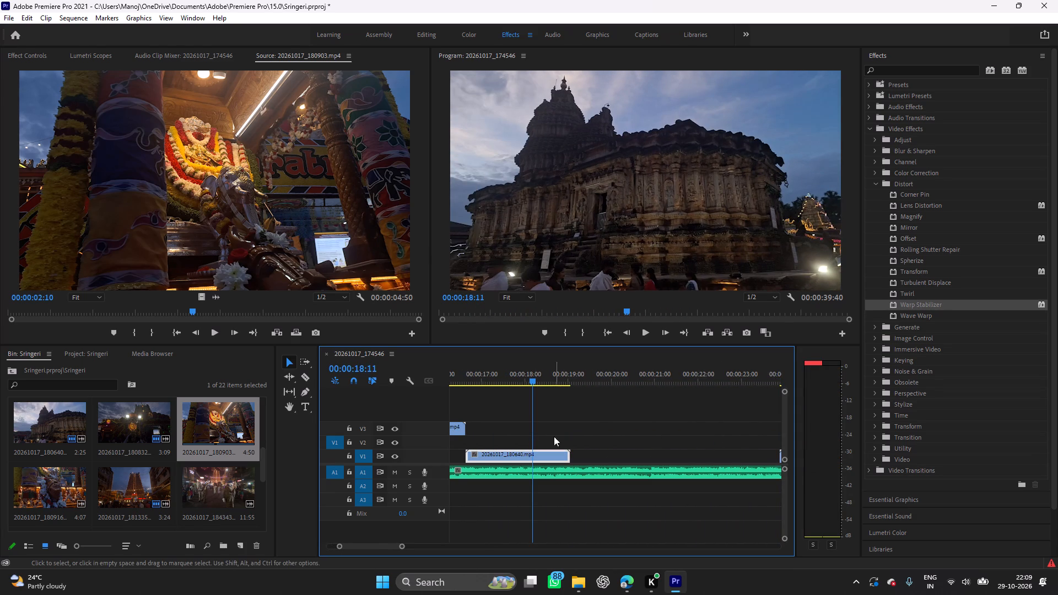
click(528, 426)
drag(534, 433, 598, 438)
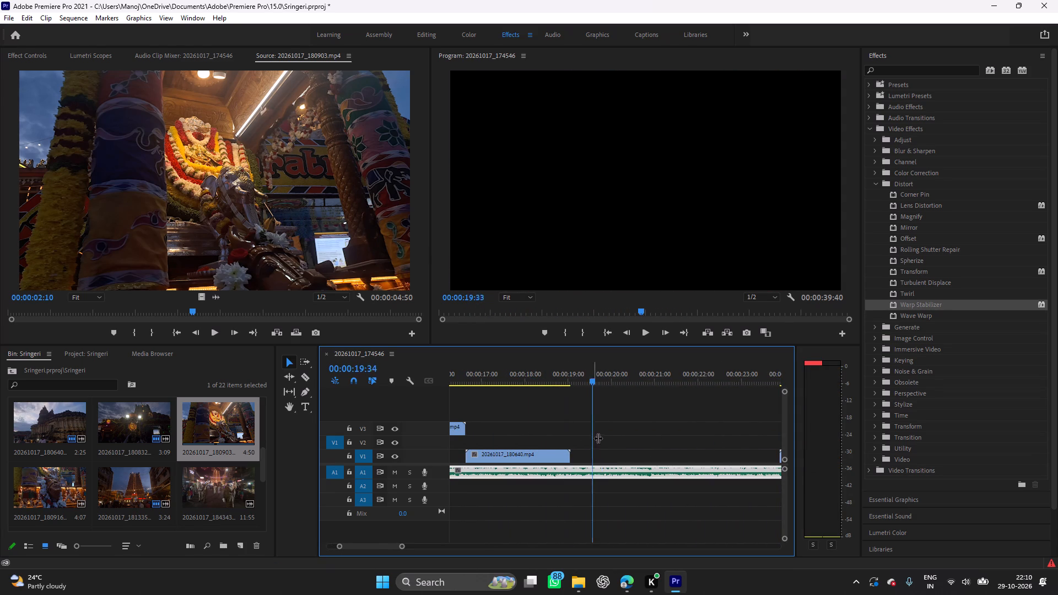
drag(598, 438, 605, 439)
key(ctrl+v)
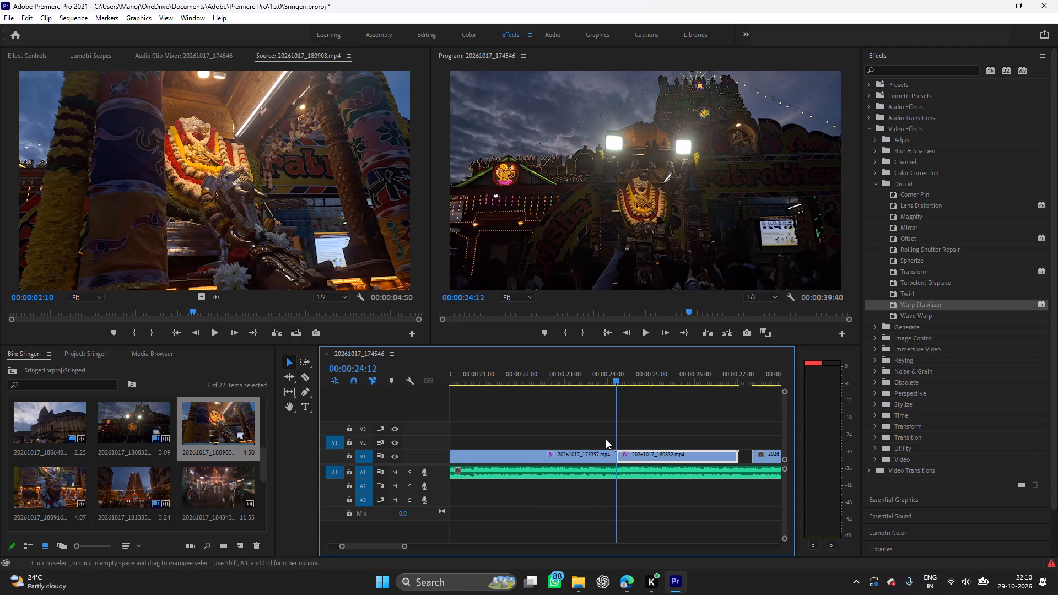
Play the sequence from its start into 20261017_180903.mp4 and set that clip's speed to 80%.
drag(616, 413, 423, 426)
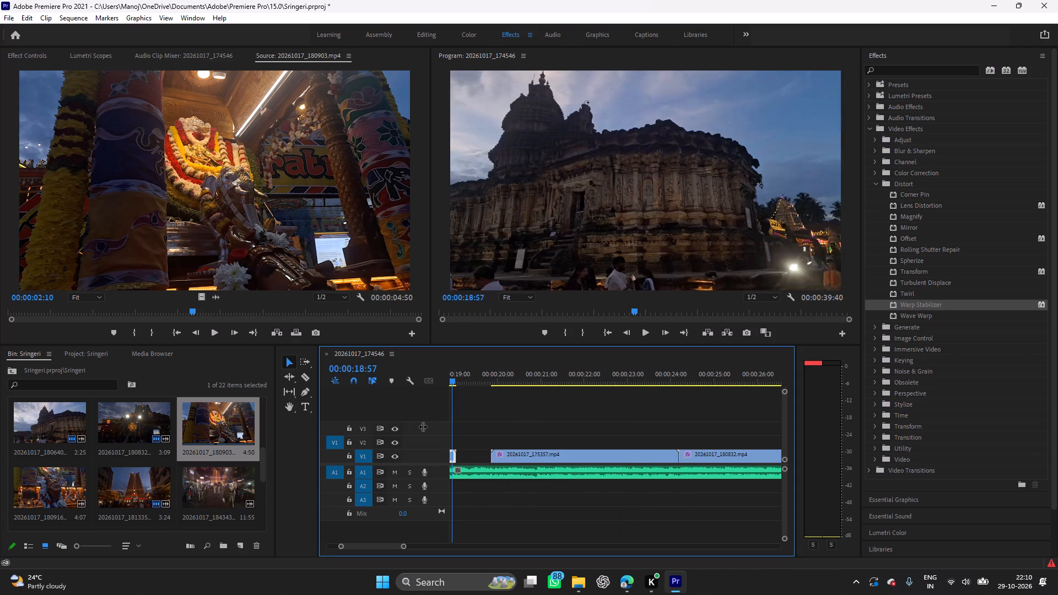
drag(423, 426, 422, 426)
key(space)
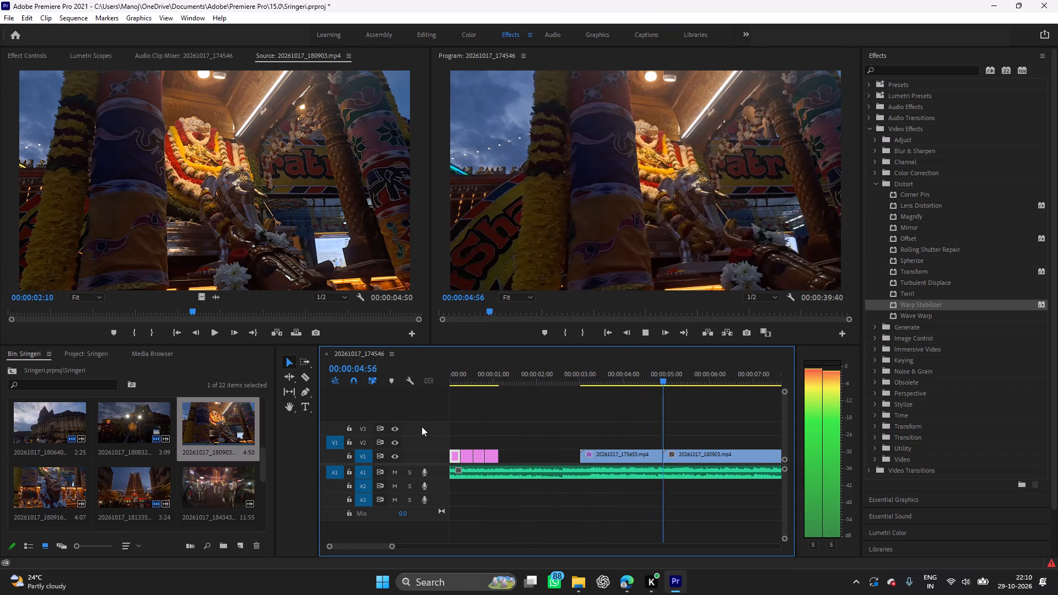
key(space)
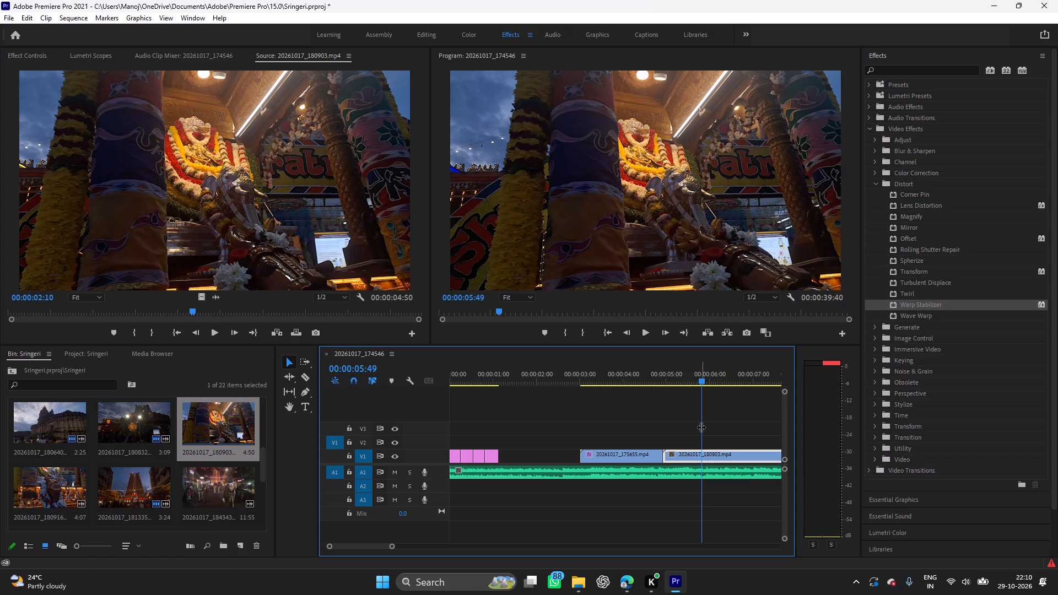
key(space)
key(space)
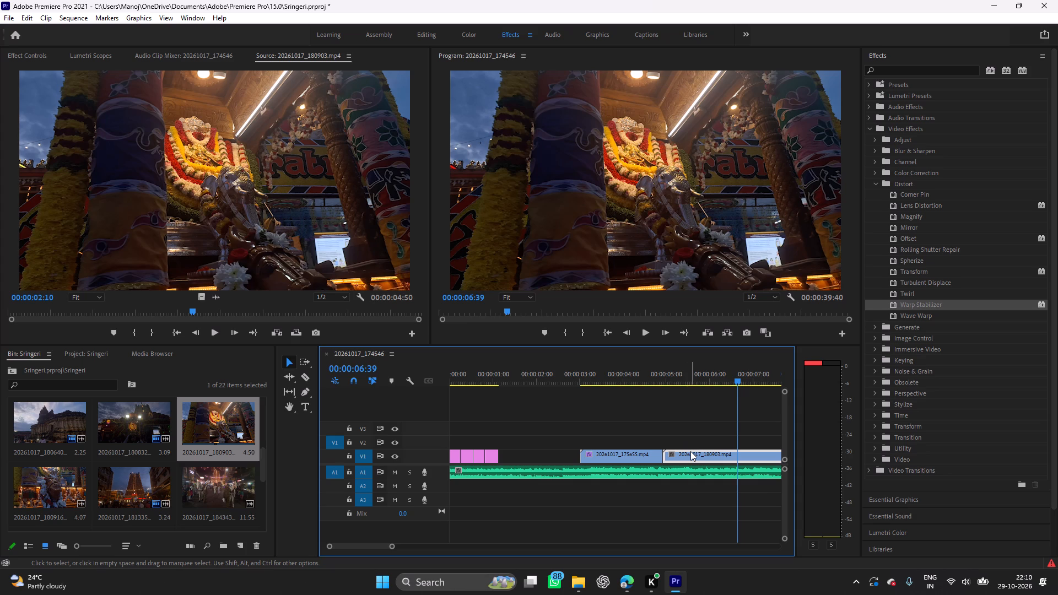
right_click(690, 451)
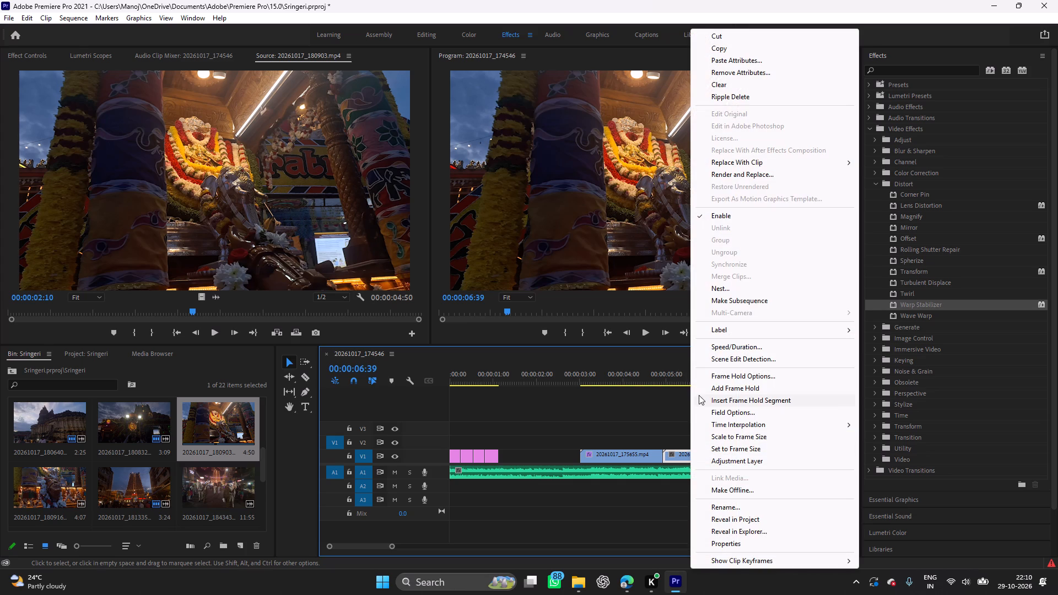
click(716, 346)
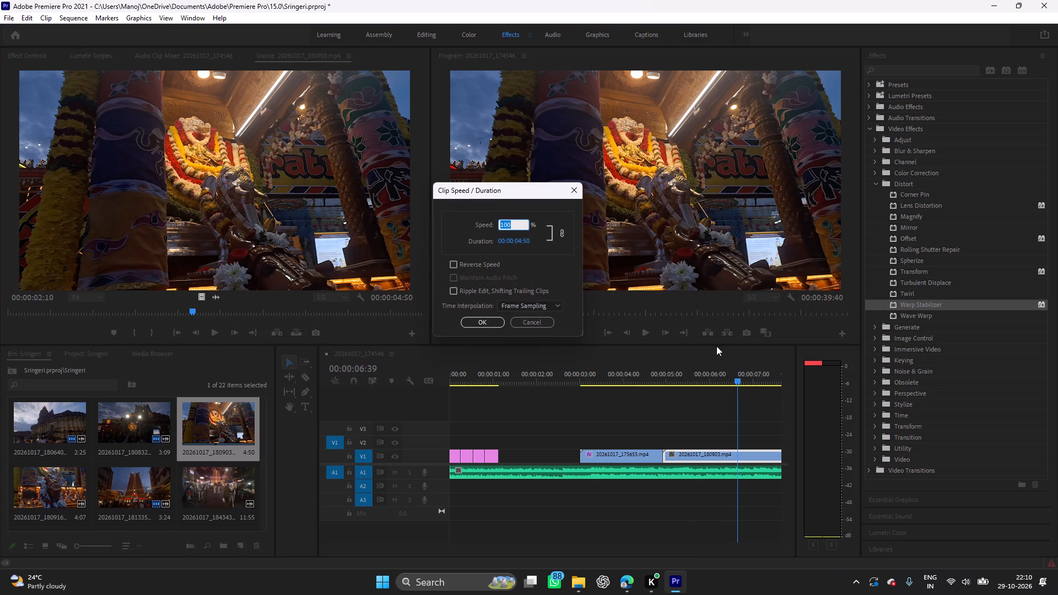
key(BackSpace)
key(8)
key(0)
key(Return)
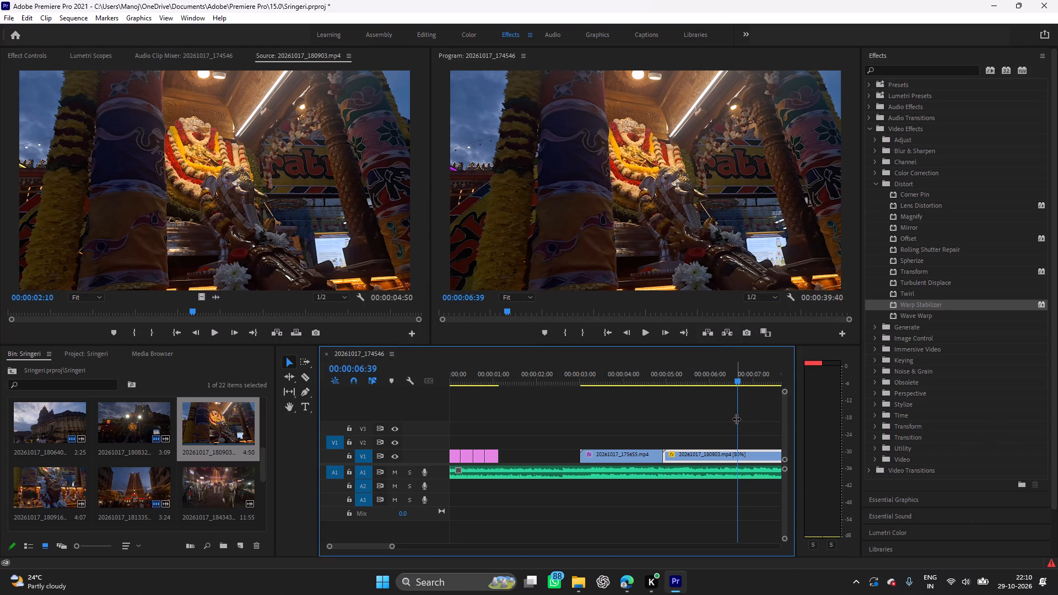
Replay from the end of 20261017_175655.mp4 through the slowed 20261017_180903.mp4 to check it against the music.
drag(737, 419, 653, 428)
key(space)
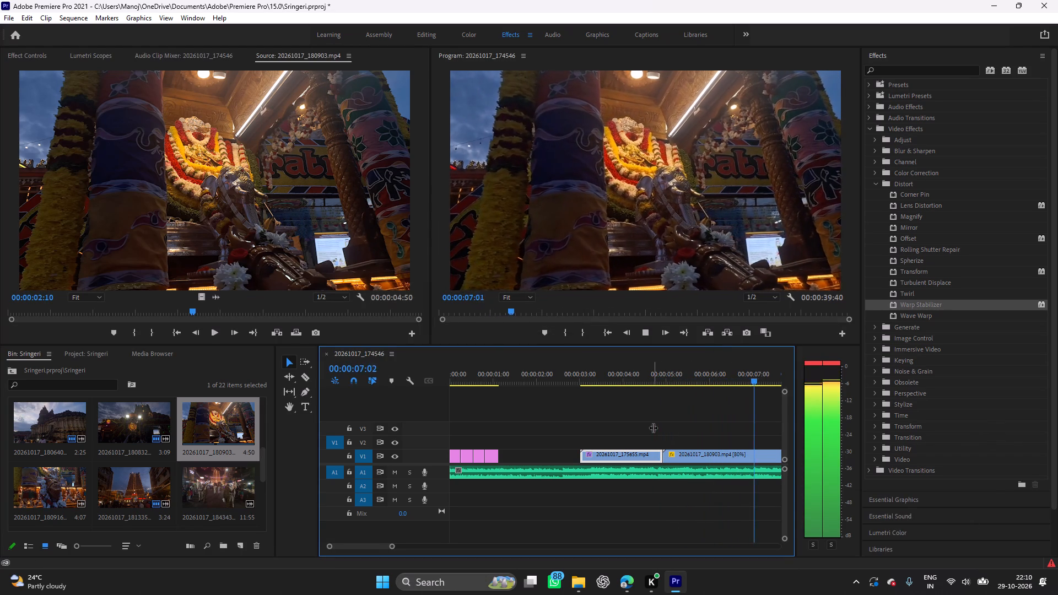
key(space)
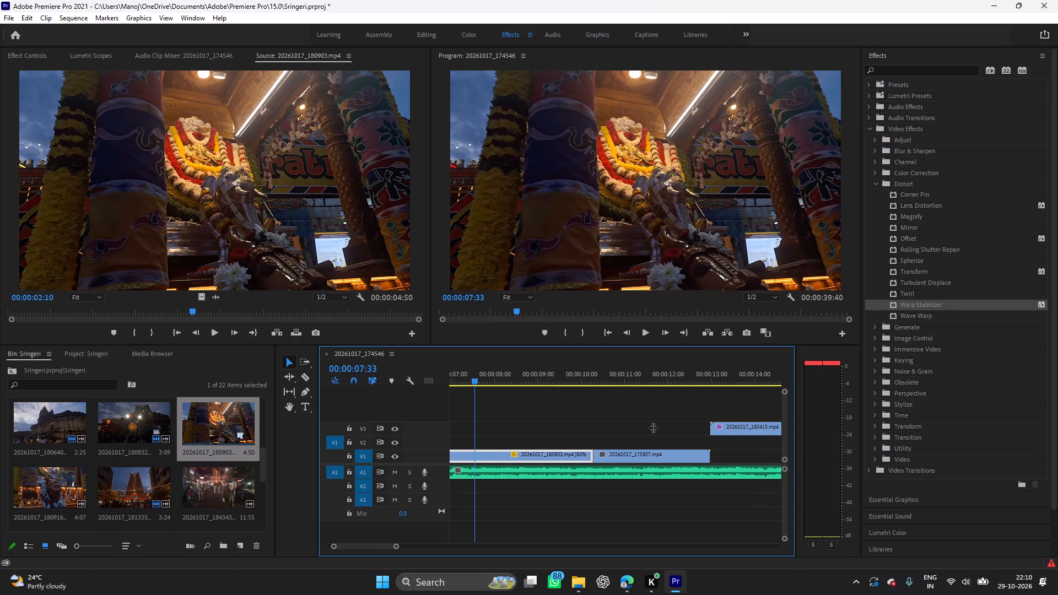
key(space)
key(space)
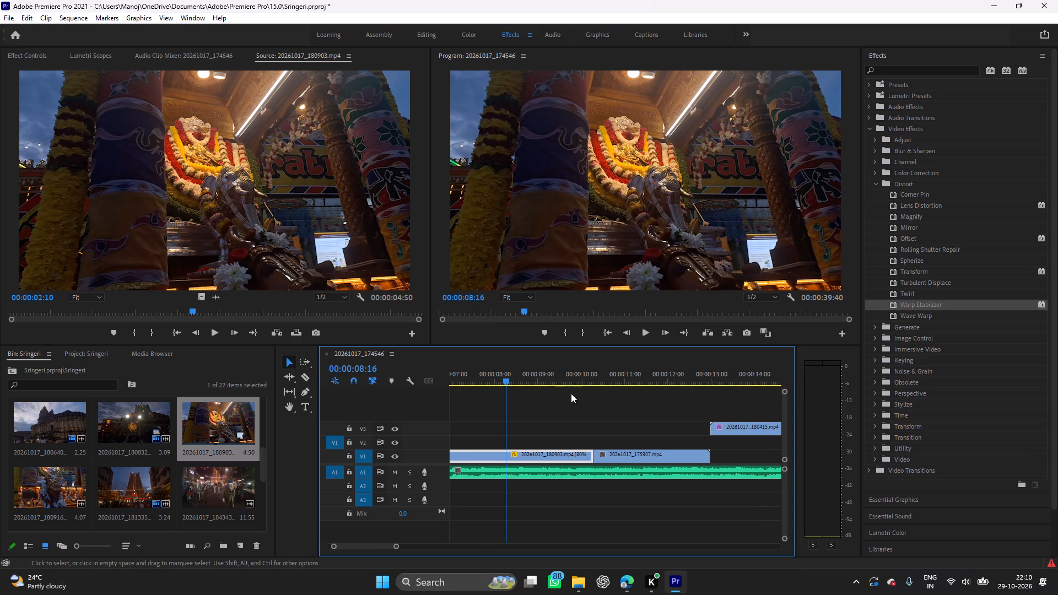
Replay the slowed 20261017_180903.mp4 against the music, split it at 00:00:07:26 and delete the part after the cut.
drag(504, 410, 479, 412)
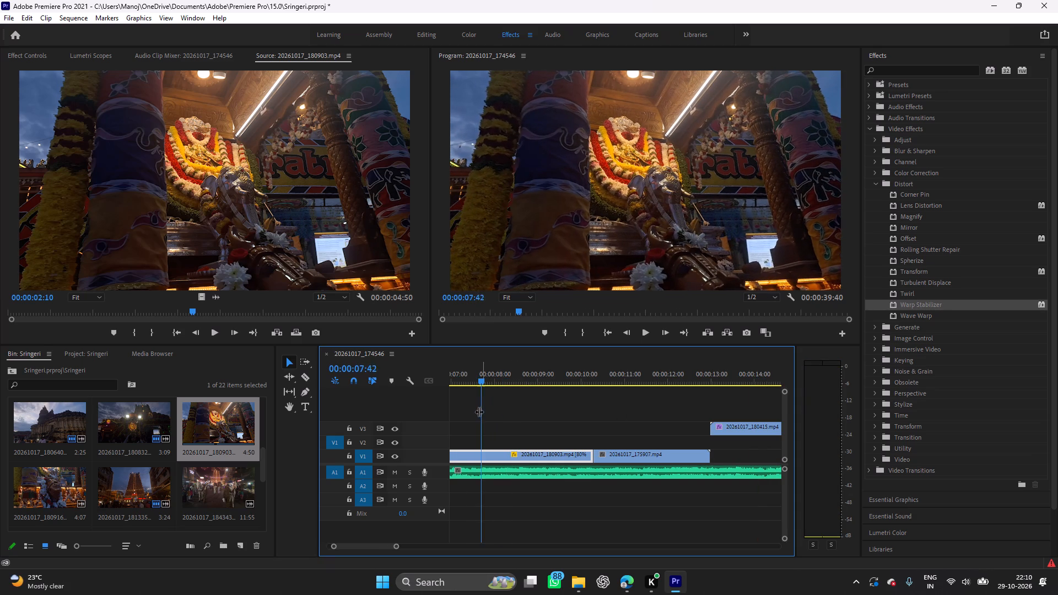
drag(479, 412, 442, 402)
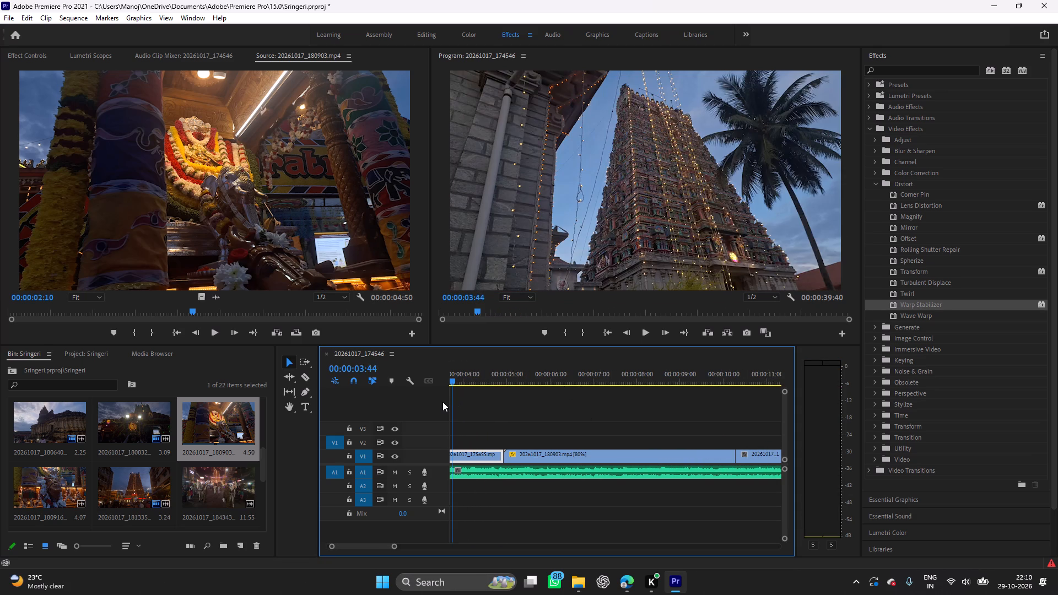
key(space)
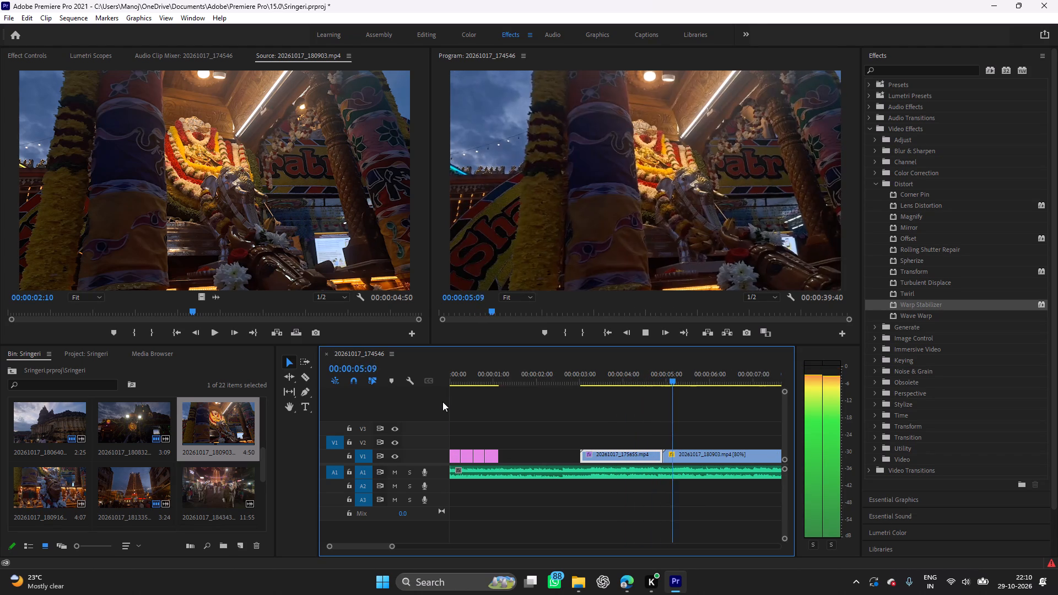
key(space)
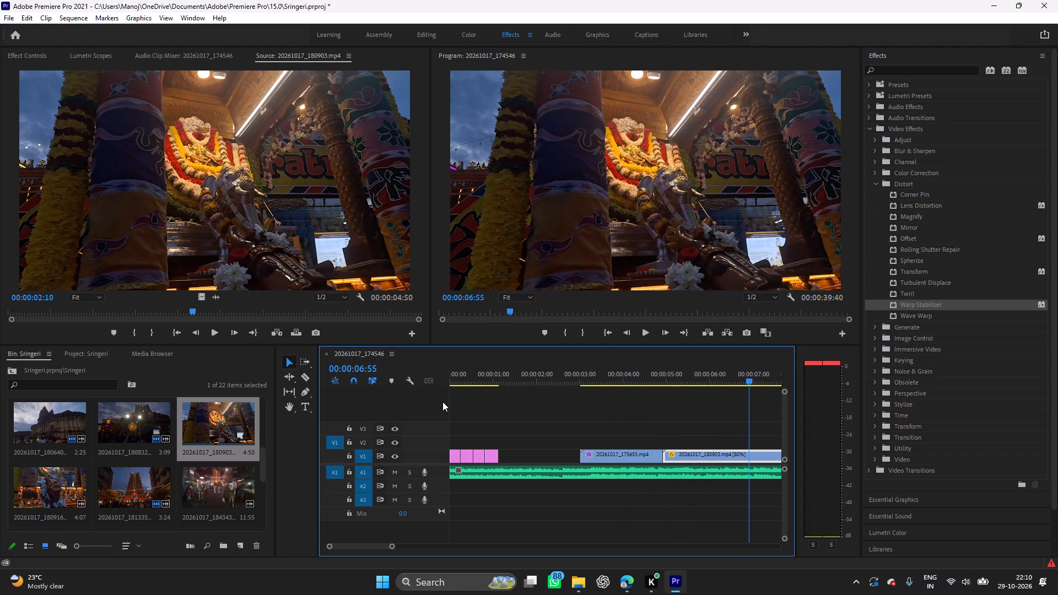
drag(747, 408, 653, 408)
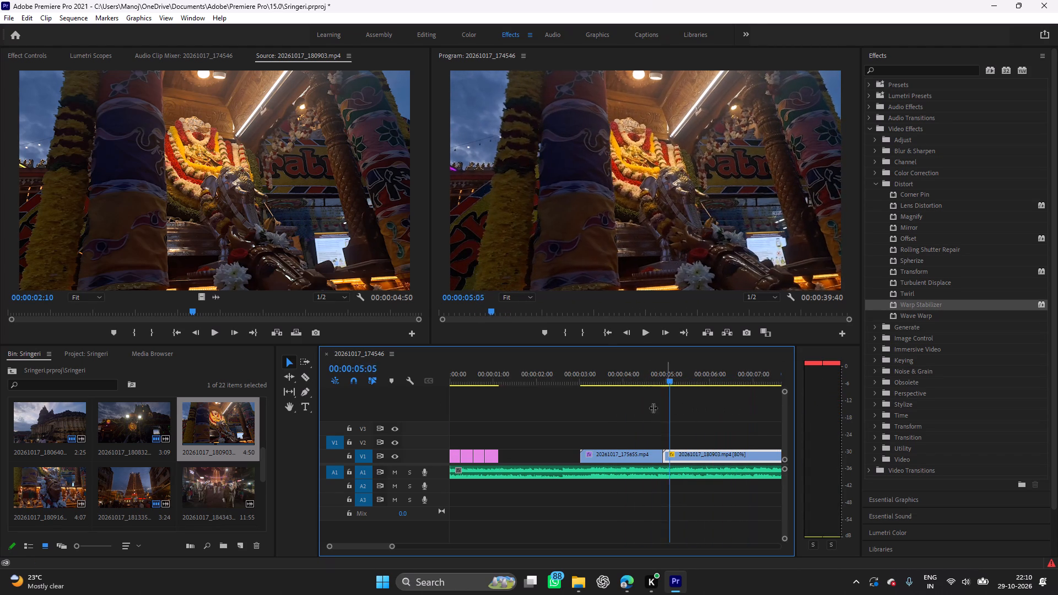
drag(653, 408, 613, 404)
key(space)
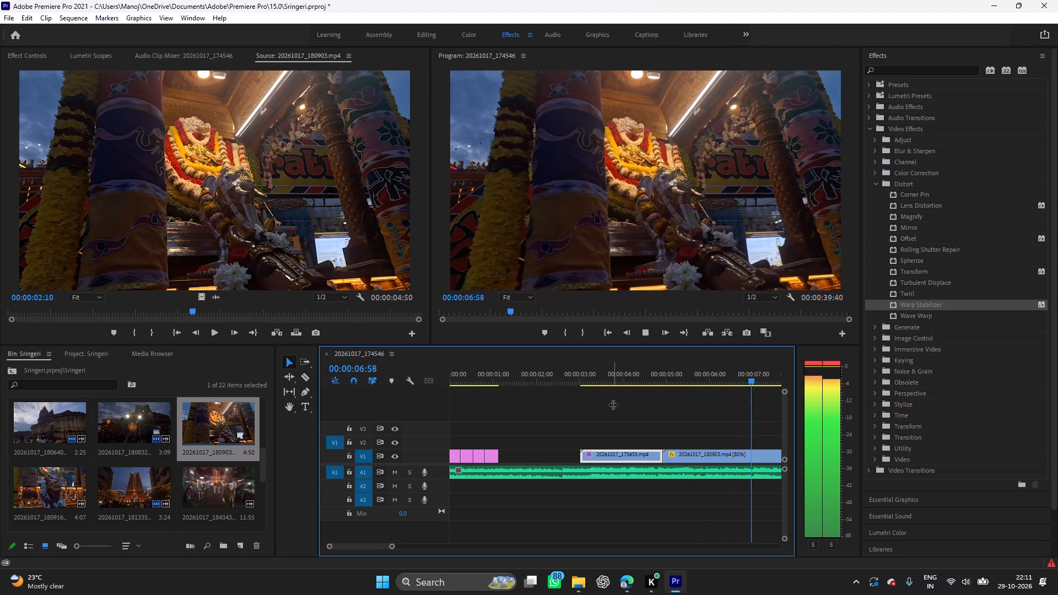
key(space)
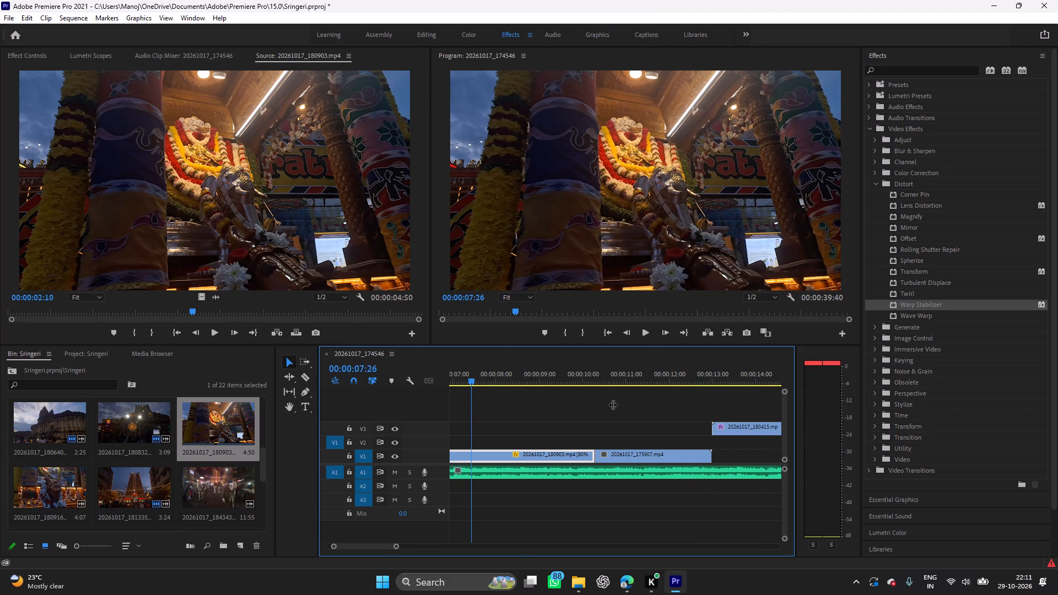
key(ctrl+k)
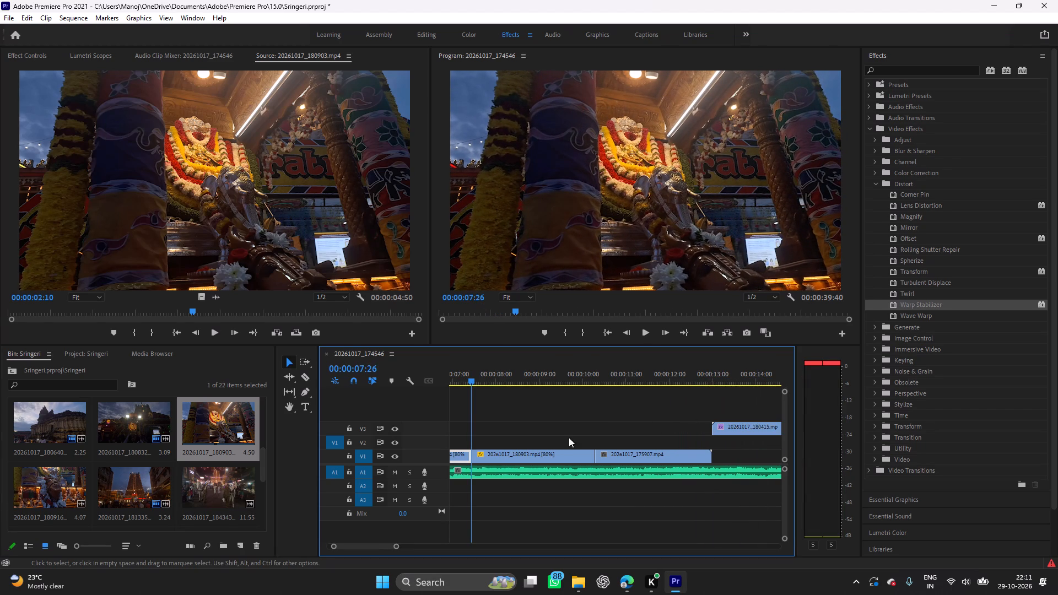
click(536, 453)
key(Delete)
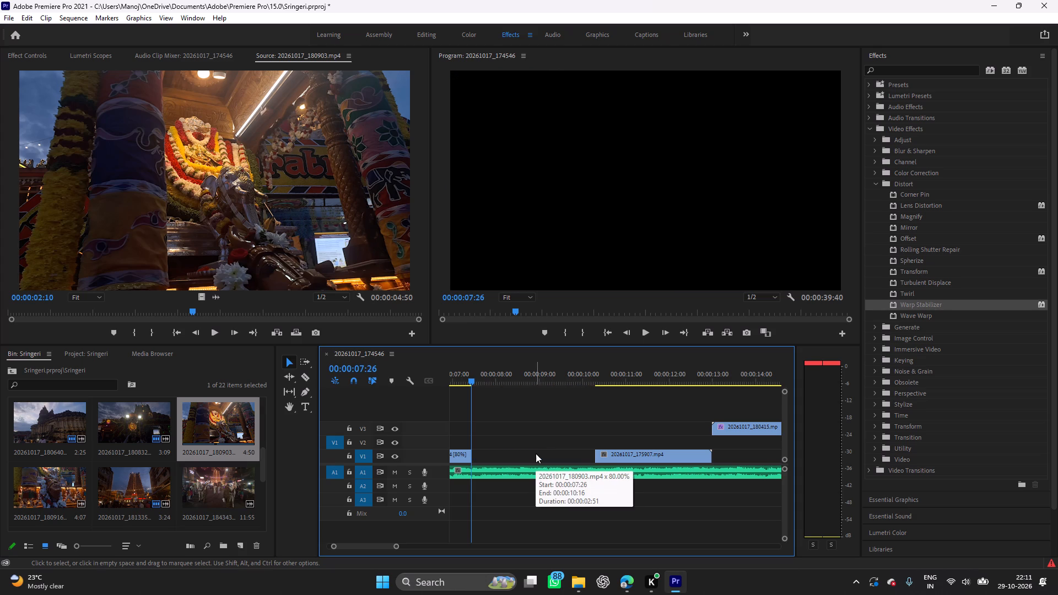
Play on through the following clips and cut 20261017_175357.mp4 out of V1 at about 00:00:19:50.
key(space)
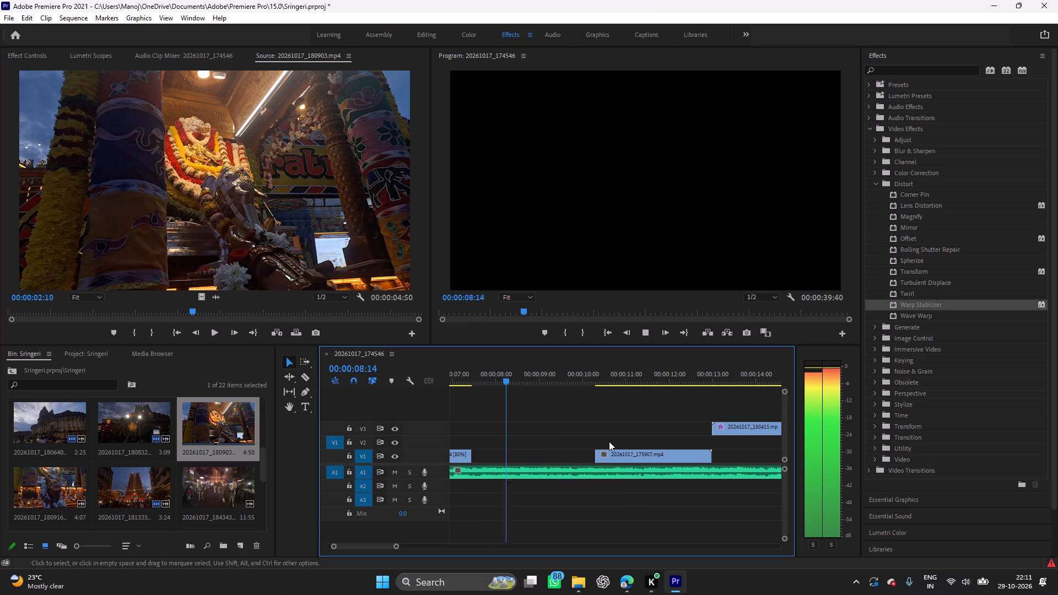
key(space)
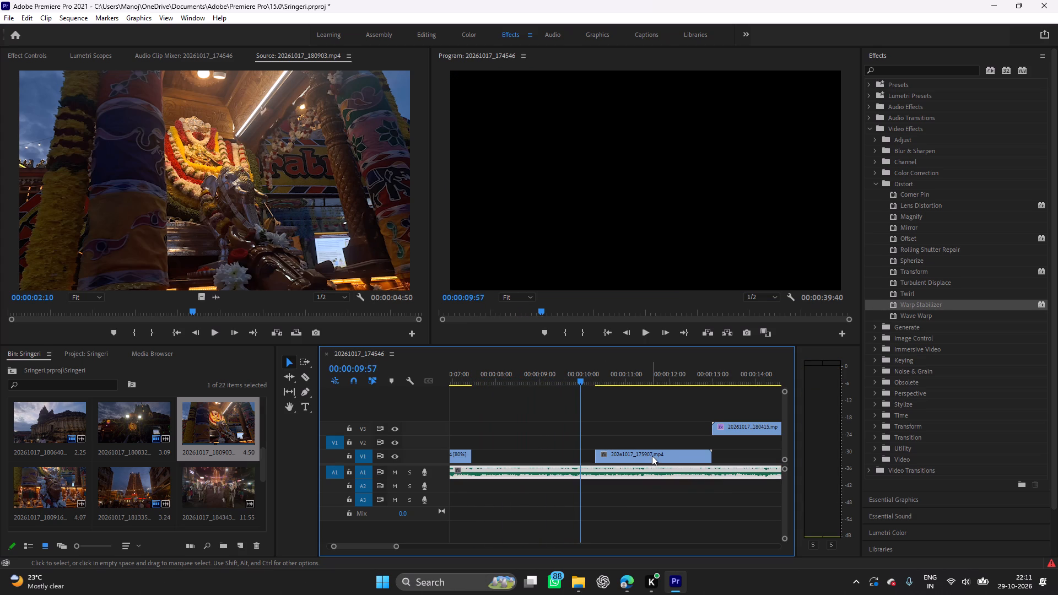
key(space)
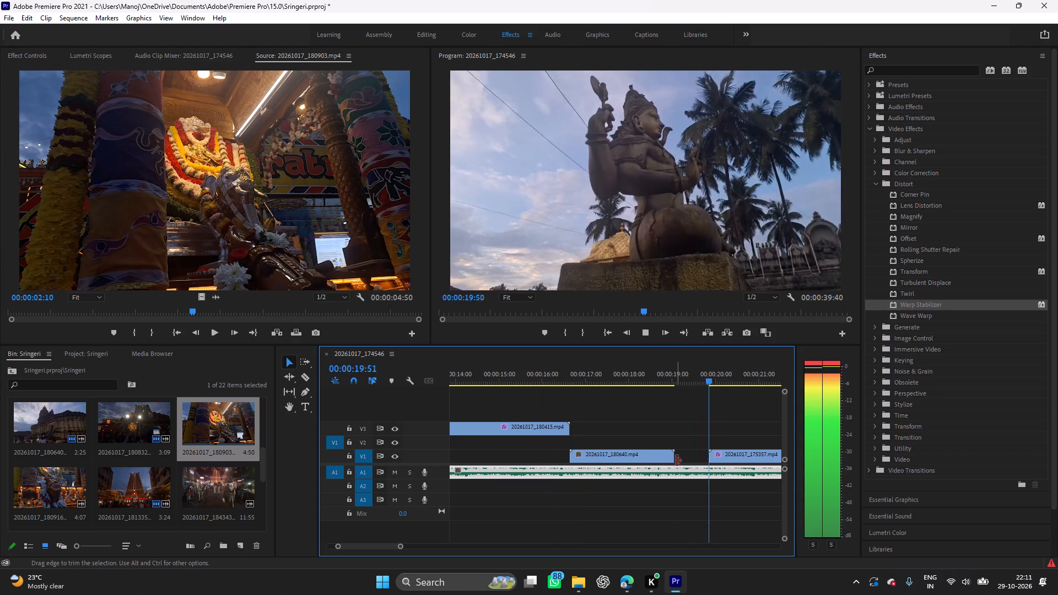
key(space)
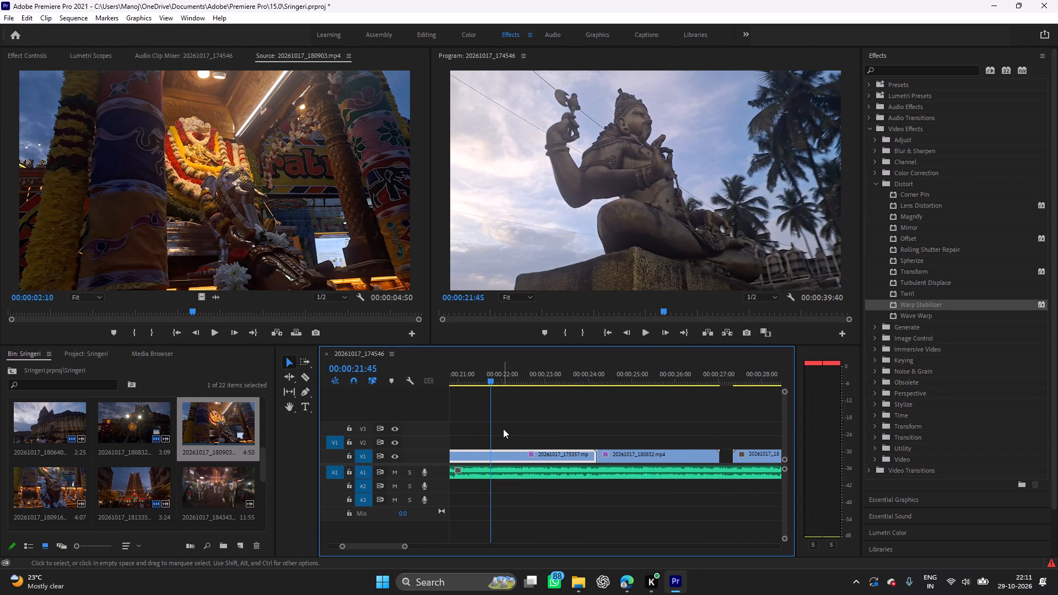
drag(491, 419, 411, 430)
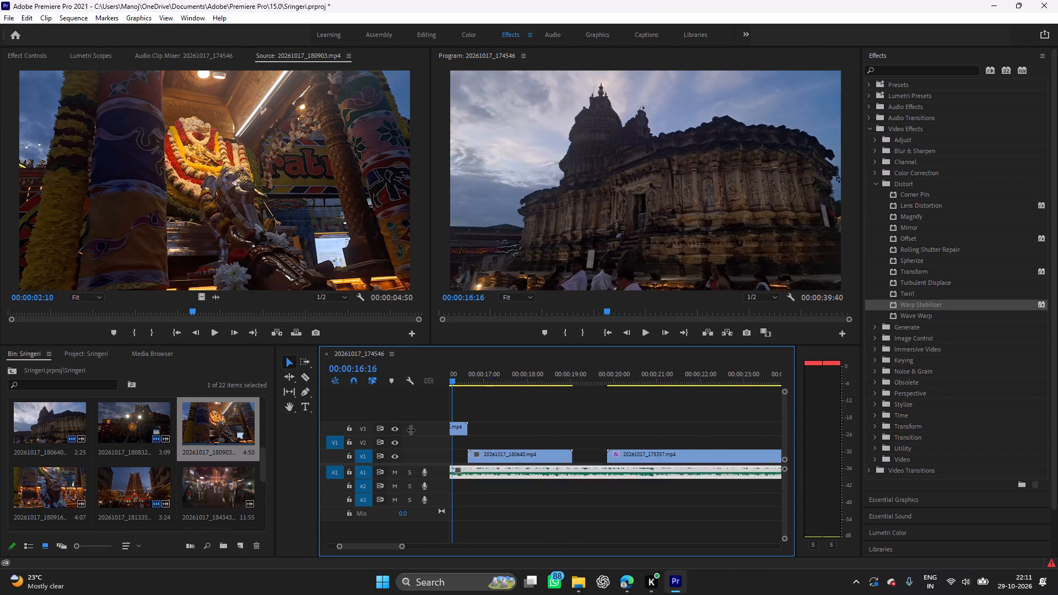
drag(411, 430, 611, 430)
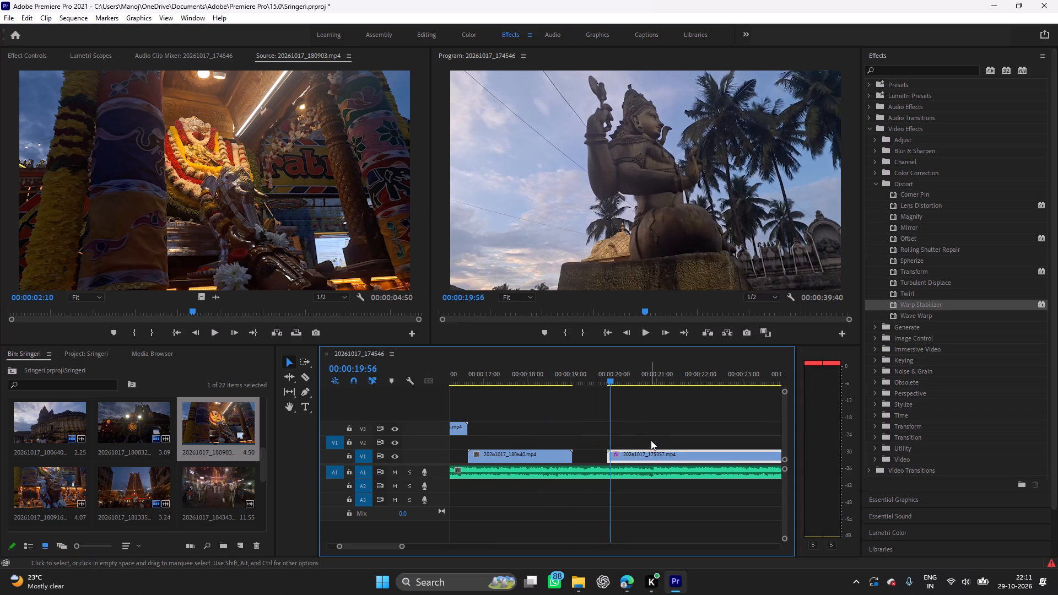
key(ctrl+x)
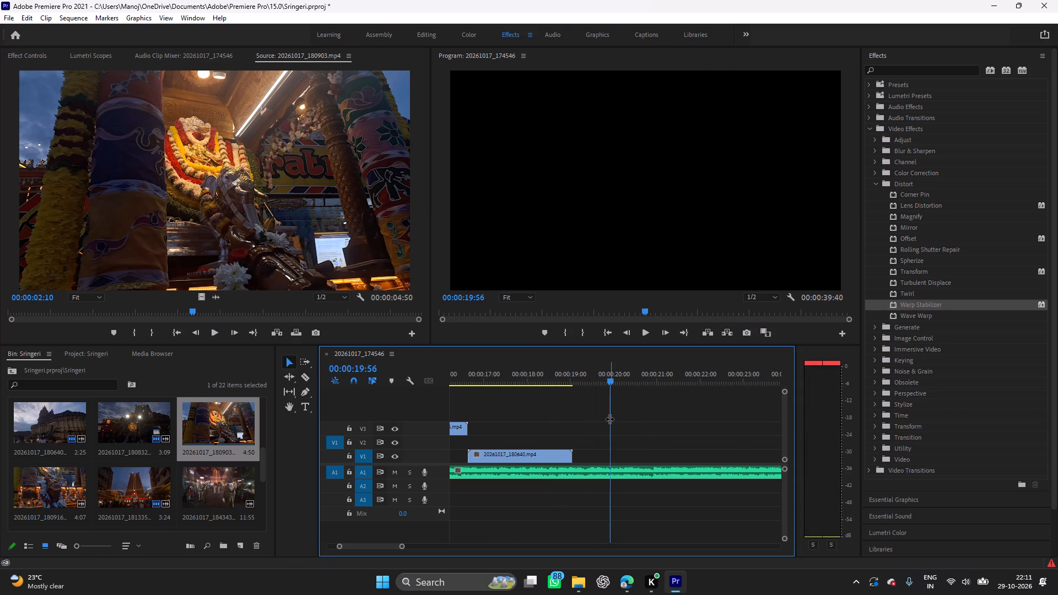
Replay the opening clips and move the trimmed 20261017_180903.mp4 up to V3, starting about 1.6 seconds into the sequence.
drag(609, 419, 438, 434)
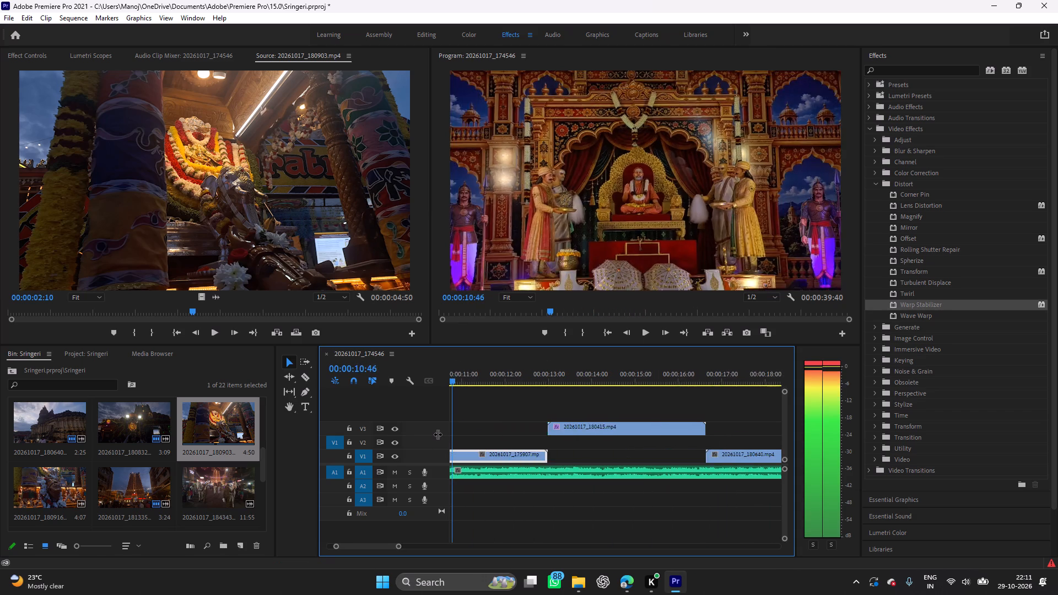
drag(438, 434, 438, 435)
key(space)
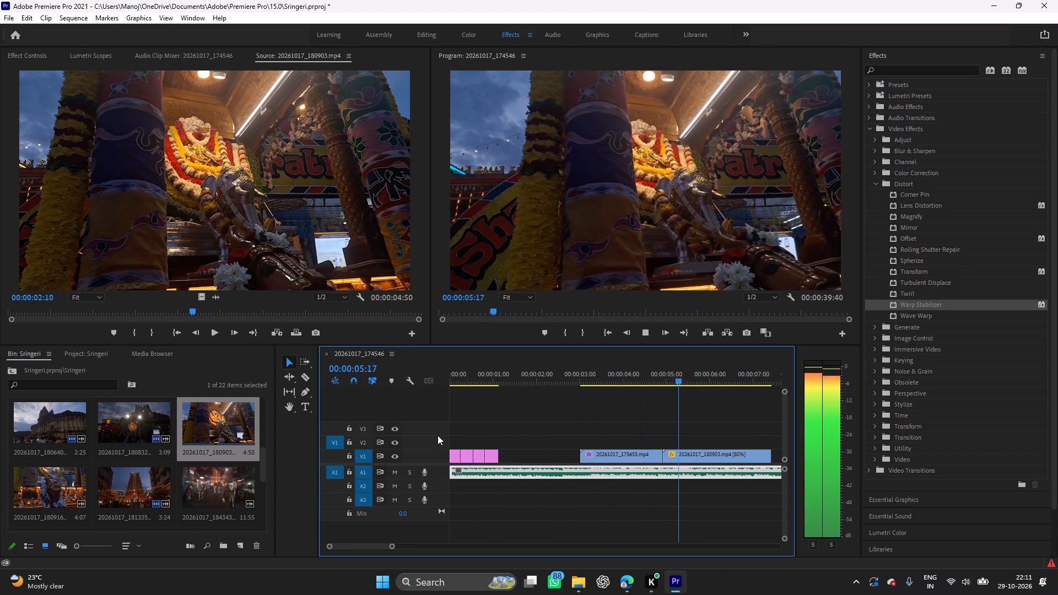
key(space)
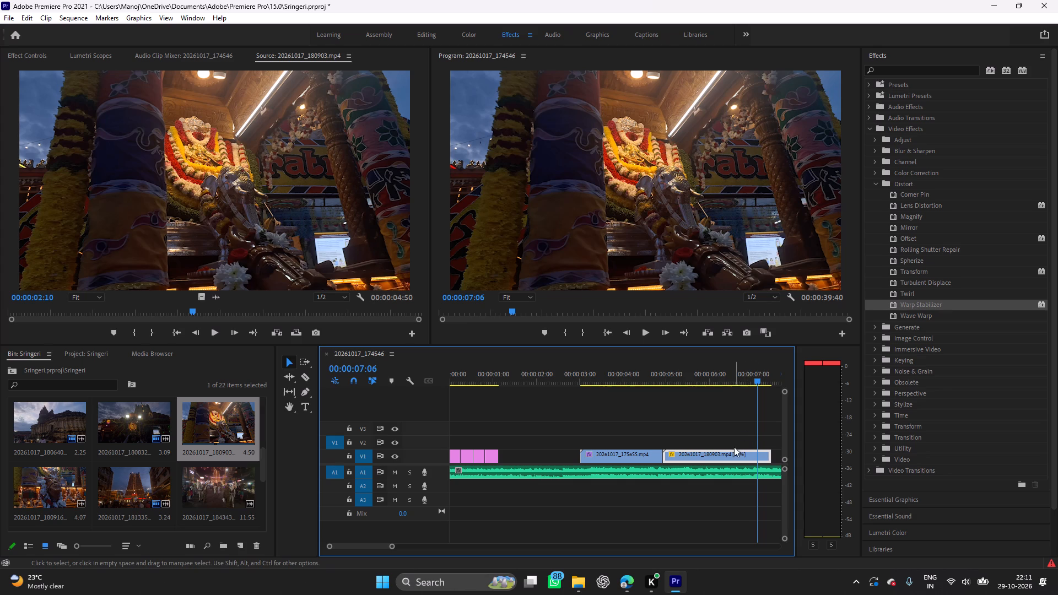
drag(728, 454, 629, 427)
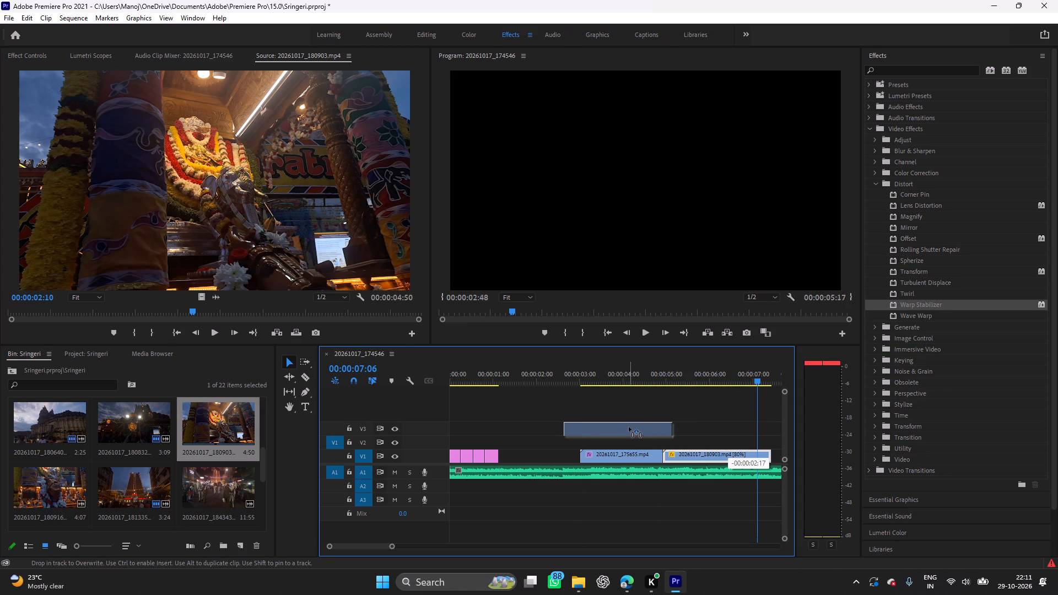
drag(629, 427, 585, 426)
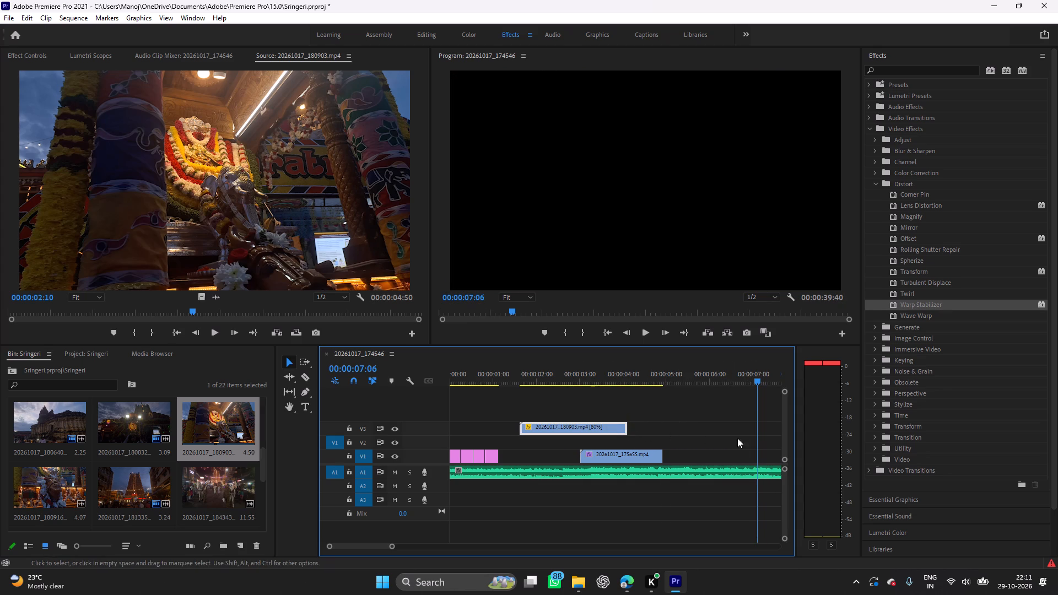
Paste 20261017_175357.mp4 on V1 at 00:00:04:56, directly after 20261017_175655.mp4.
drag(757, 431, 663, 442)
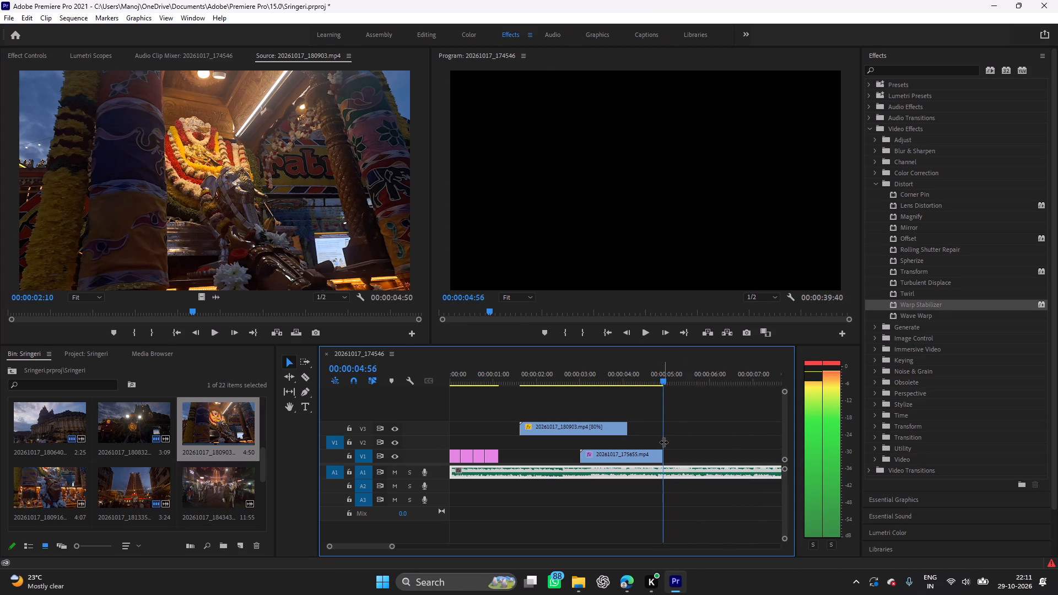
drag(663, 442, 665, 443)
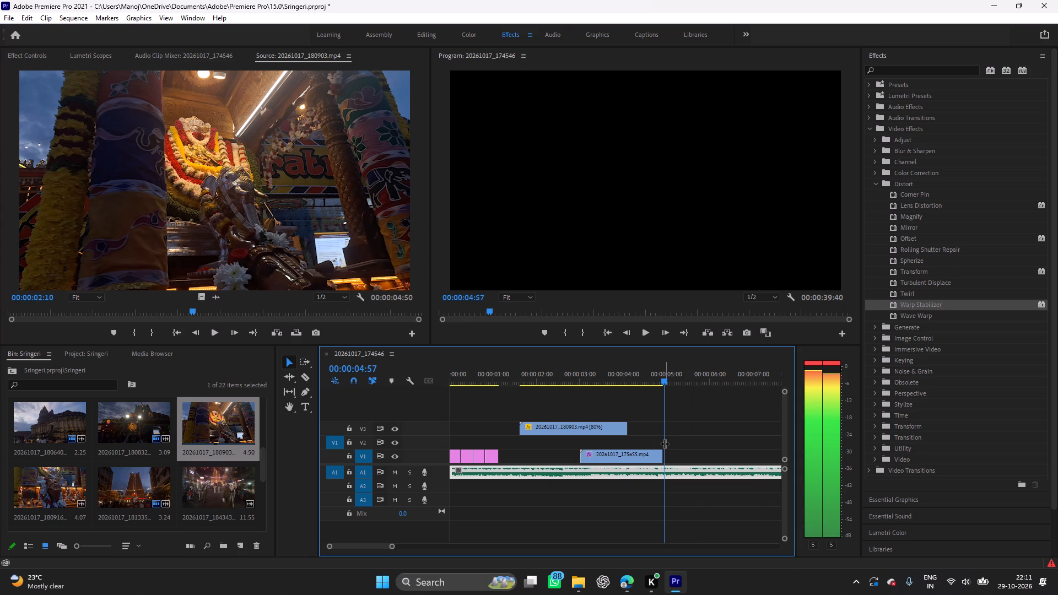
drag(665, 443, 663, 442)
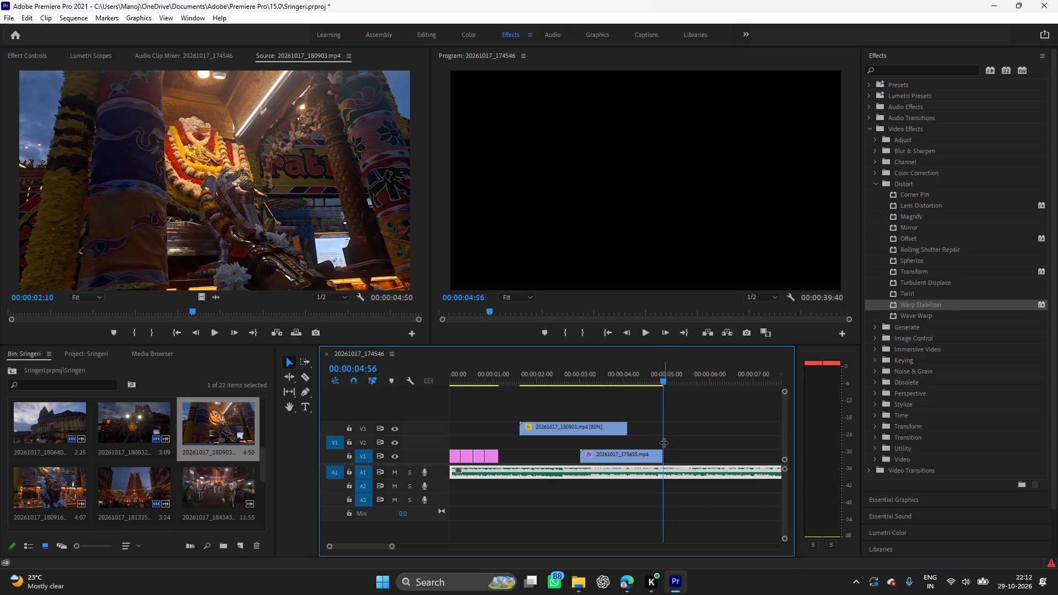
key(ctrl+v)
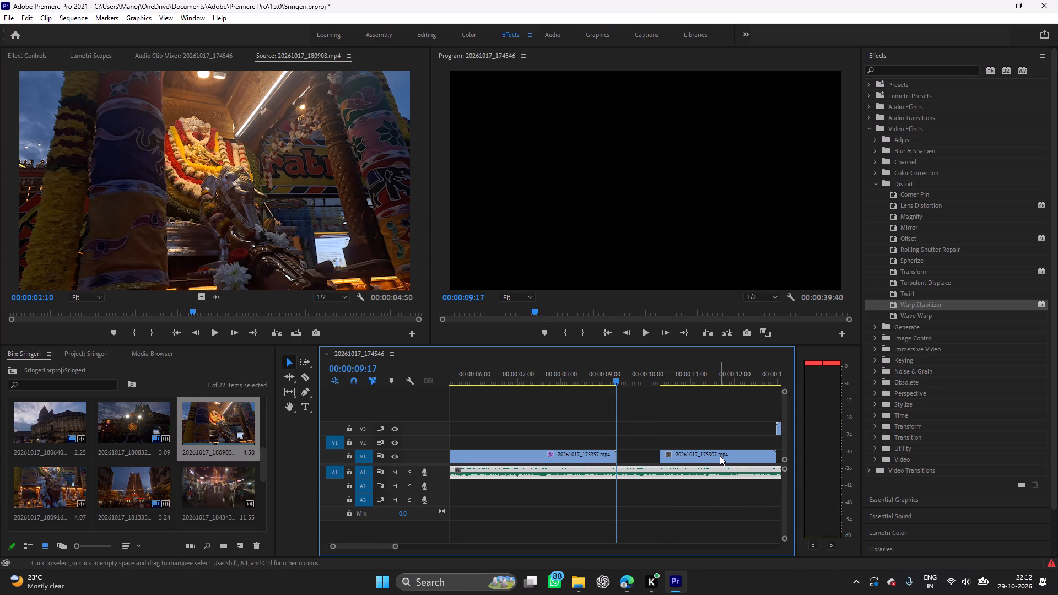
Move 20261017_175907.mp4 earlier on V1 so it starts at 00:00:09:17, against the end of 20261017_175357.mp4.
drag(719, 455, 680, 458)
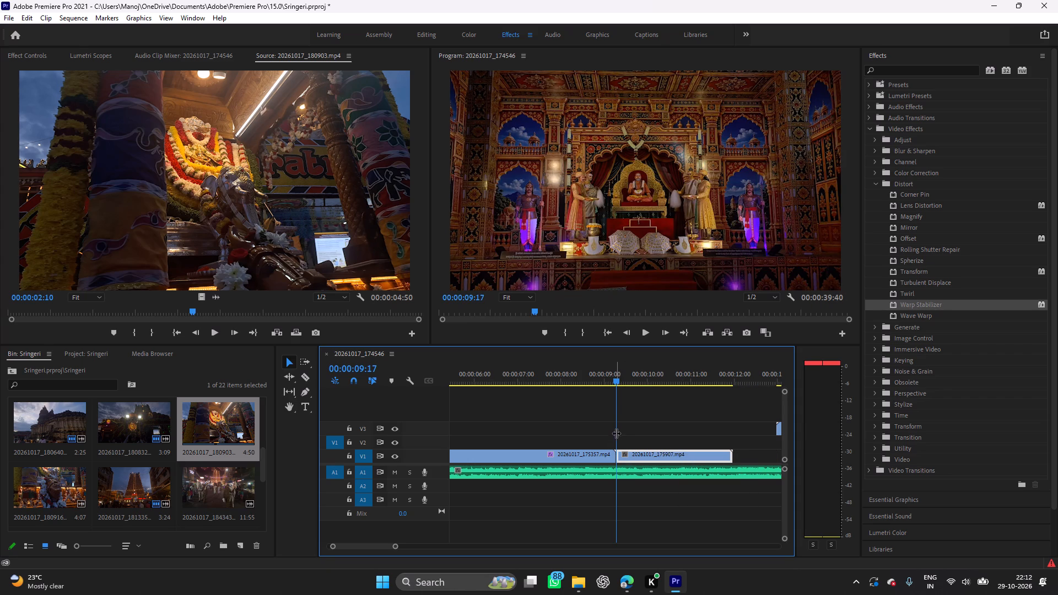
Replay into 20261017_175357.mp4, split it on the beat at 00:00:07:24 and delete the part after the cut.
drag(617, 432, 488, 436)
drag(488, 421, 473, 424)
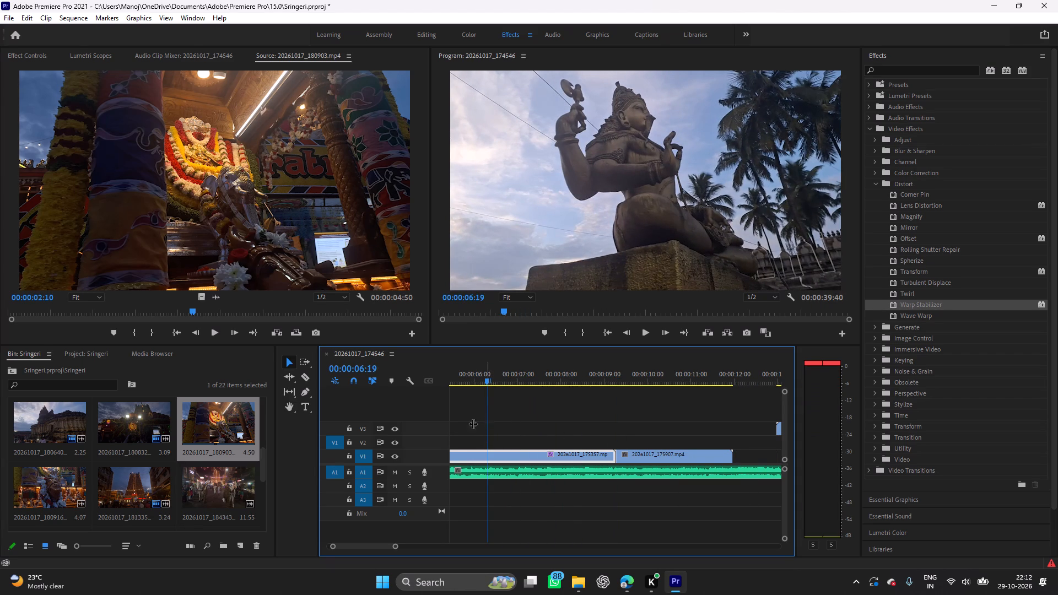
drag(473, 424, 536, 431)
key(space)
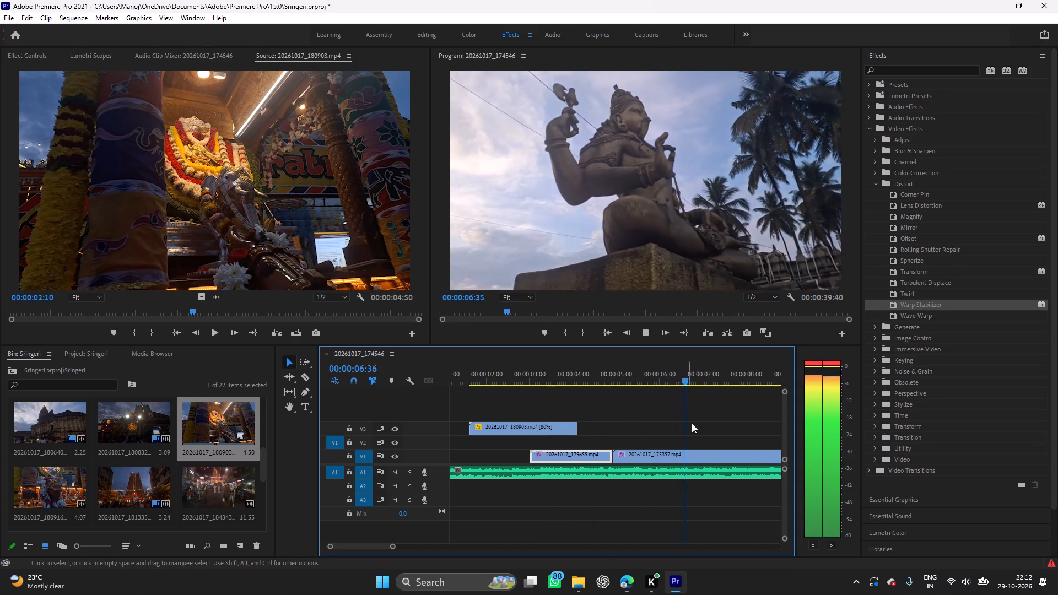
key(space)
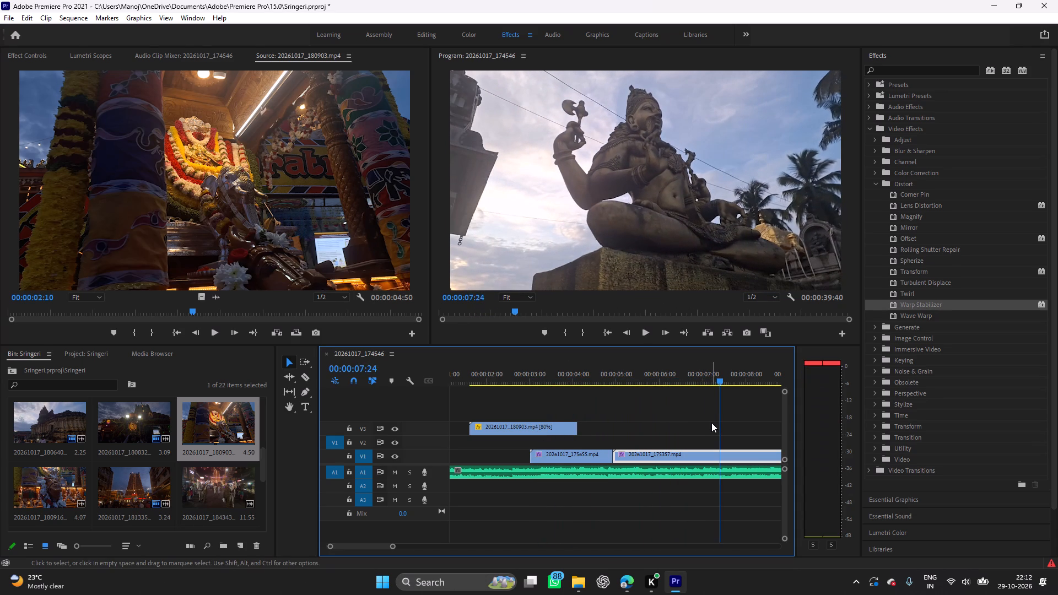
key(ctrl+k)
click(752, 455)
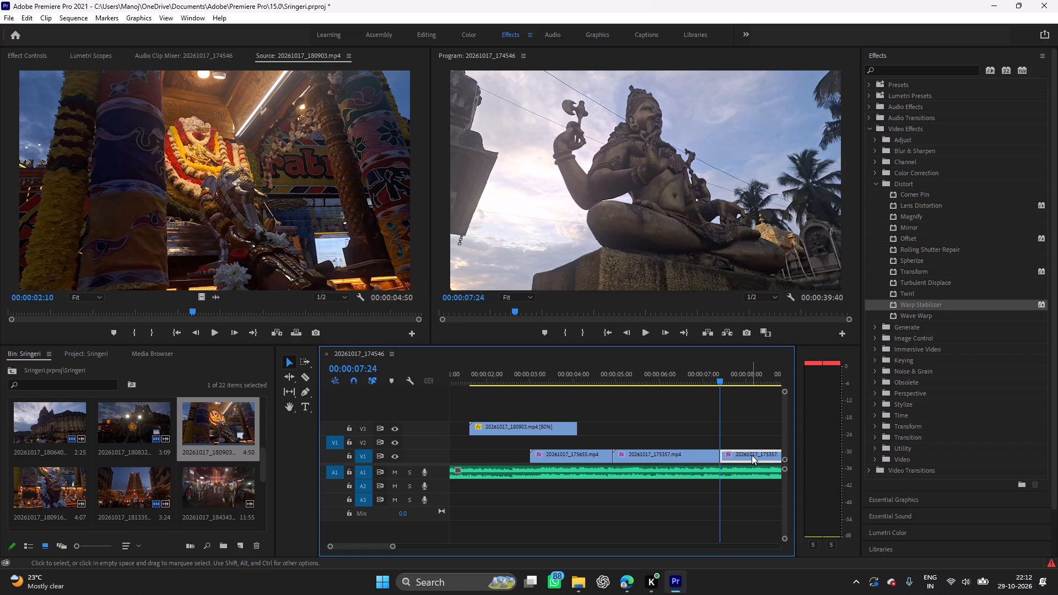
key(Delete)
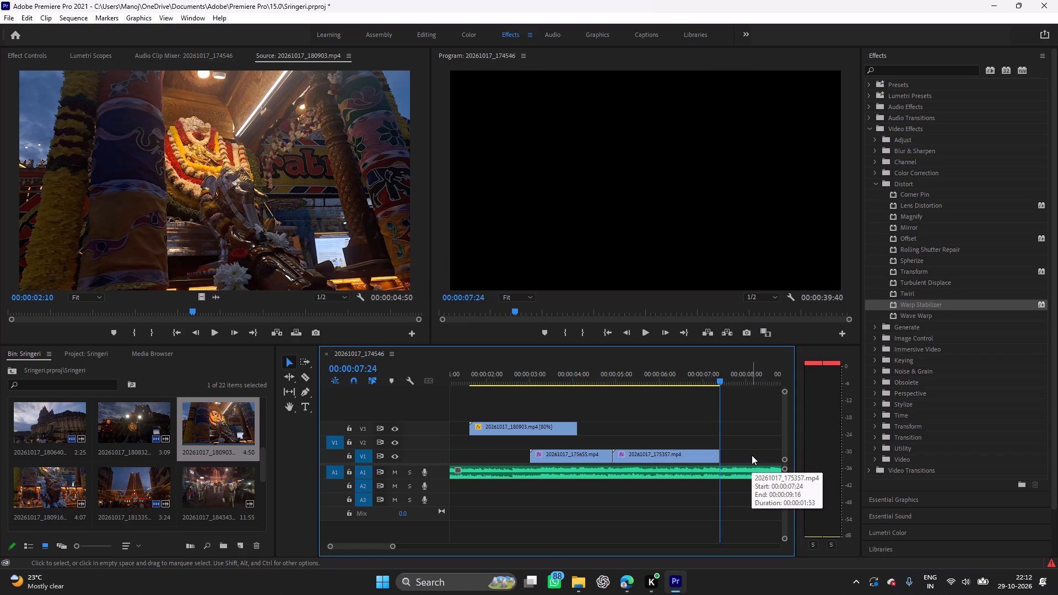
Set the speed of the trimmed 20261017_175357.mp4 on V1 to 80%.
right_click(679, 459)
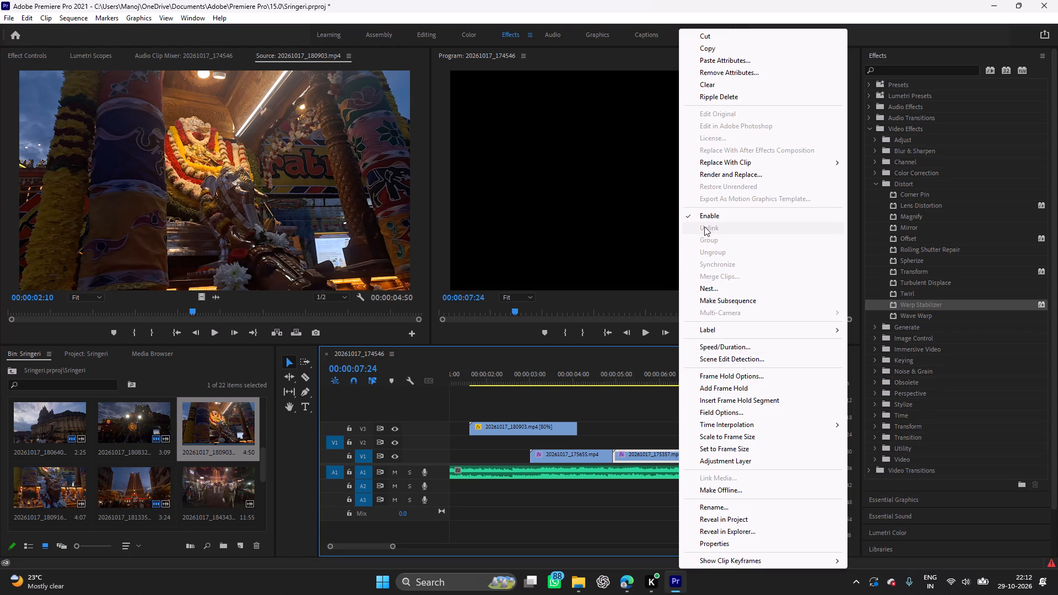
click(709, 349)
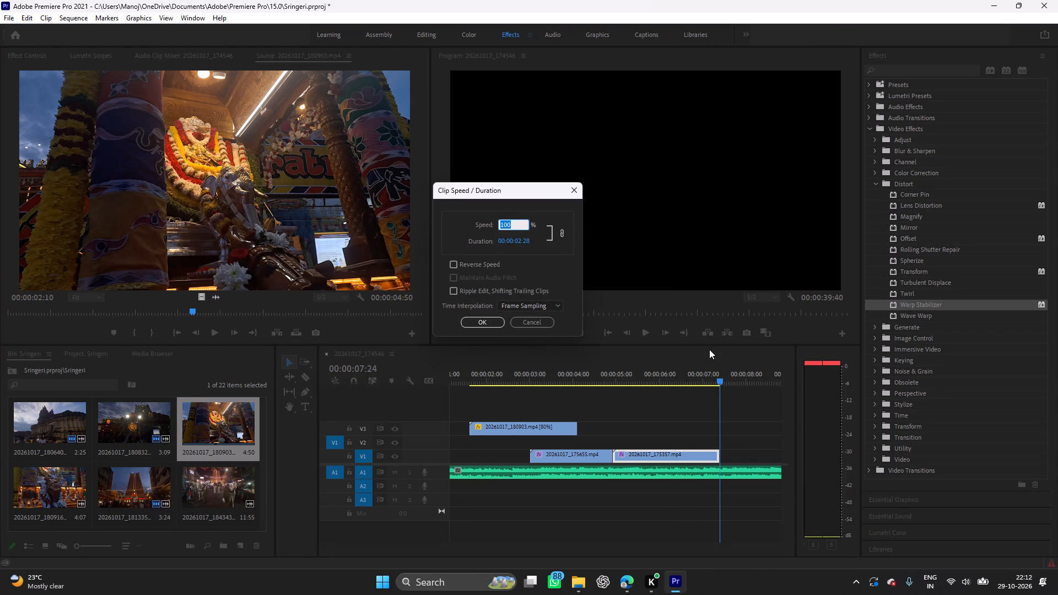
key(BackSpace)
text(80)
key(Return)
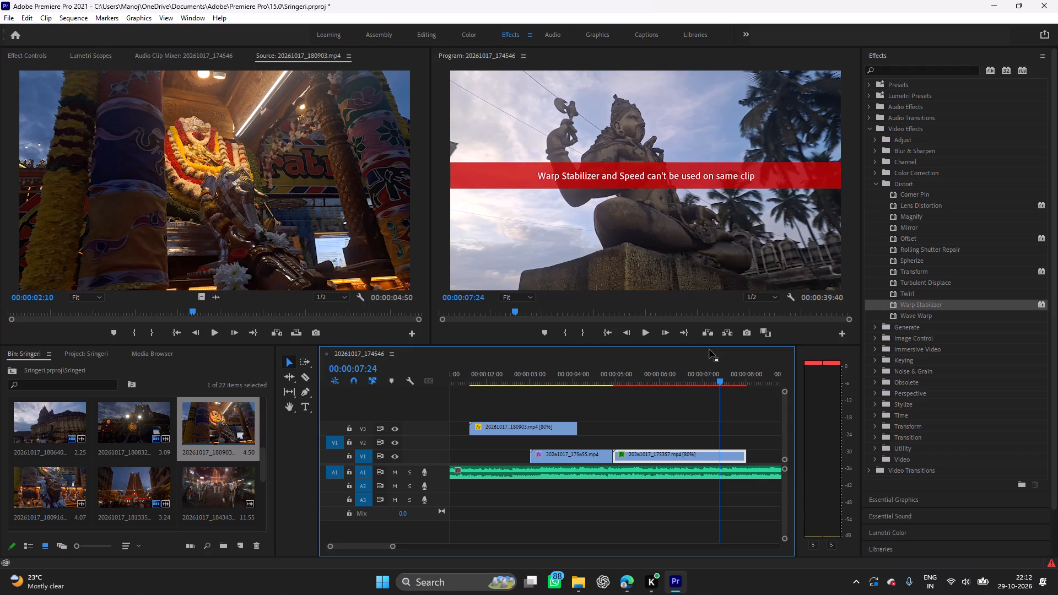
Undo the 80% speed change on 20261017_175357.mp4 on V1.
key(ctrl+z)
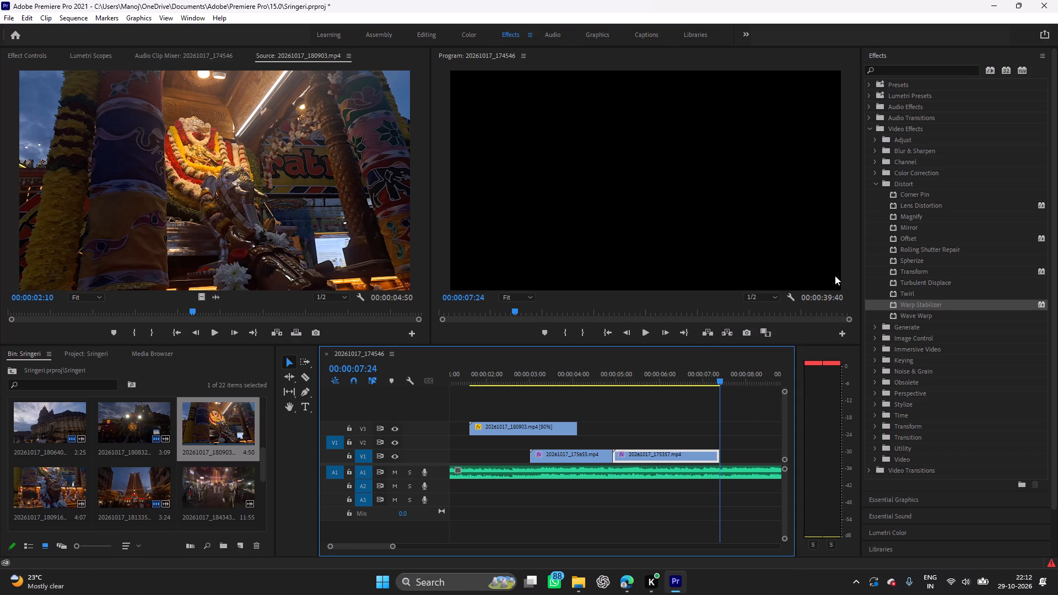
Replay the sequence from 20261017_175357.mp4 past the end of 20261017_175907.mp4 to check the clips against the music.
drag(719, 416, 621, 418)
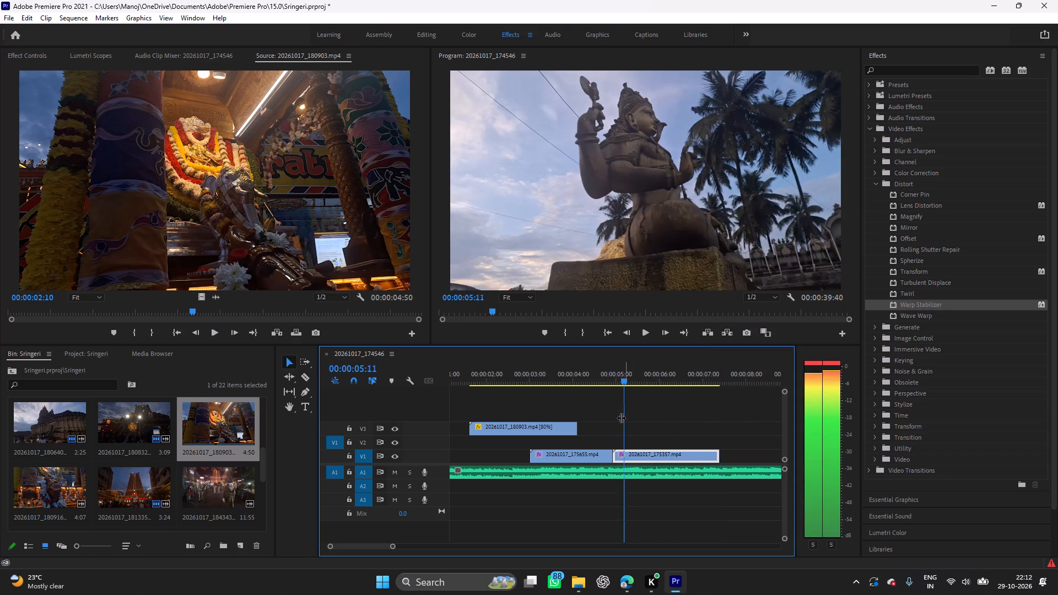
drag(621, 418, 598, 416)
key(space)
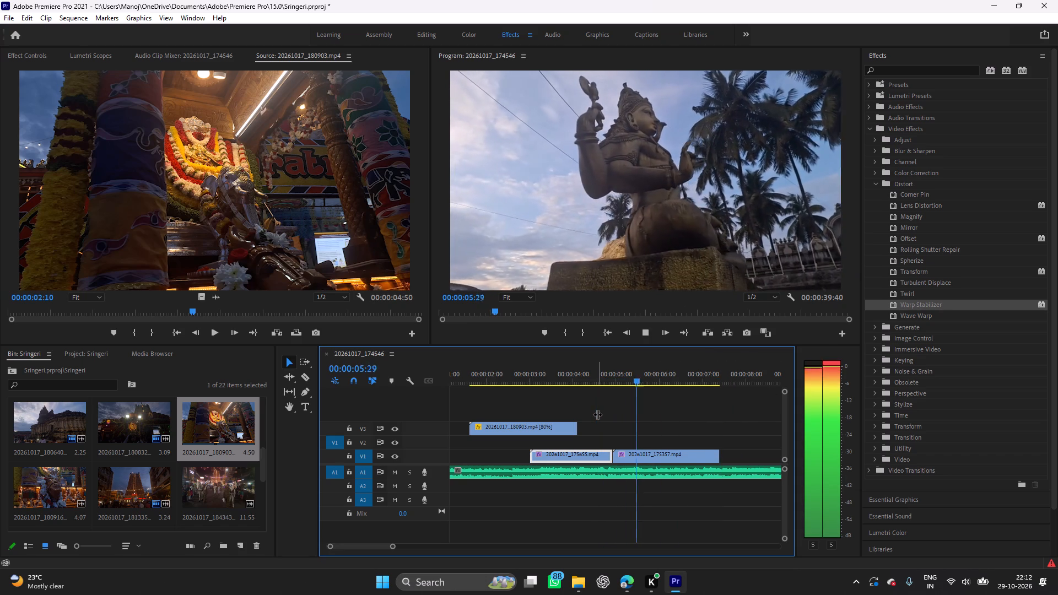
key(space)
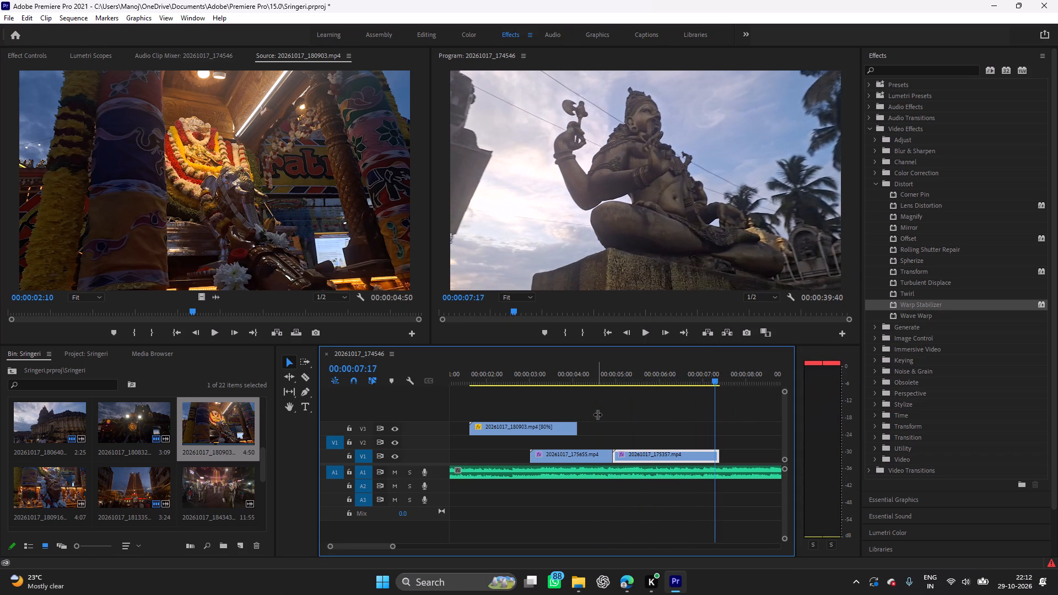
key(space)
key(space)
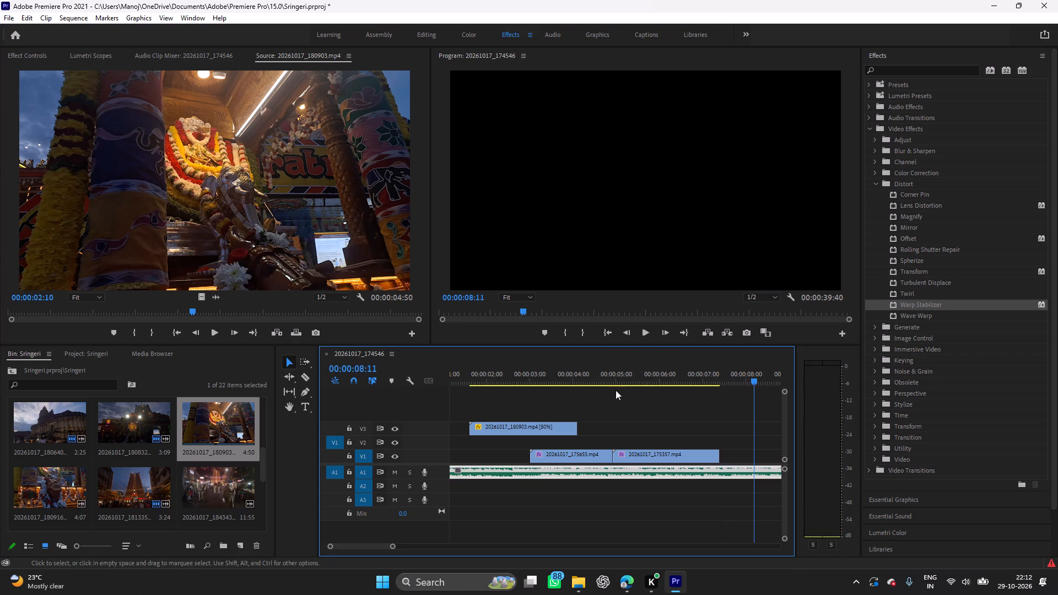
scroll(540, 424, down, 3)
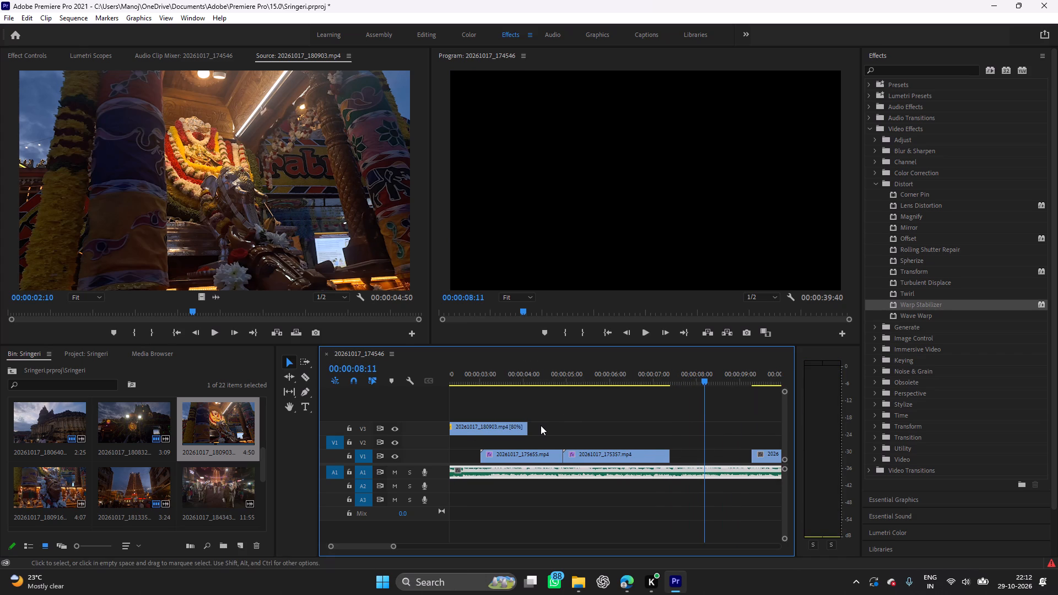
scroll(541, 425, down, 7)
key(space)
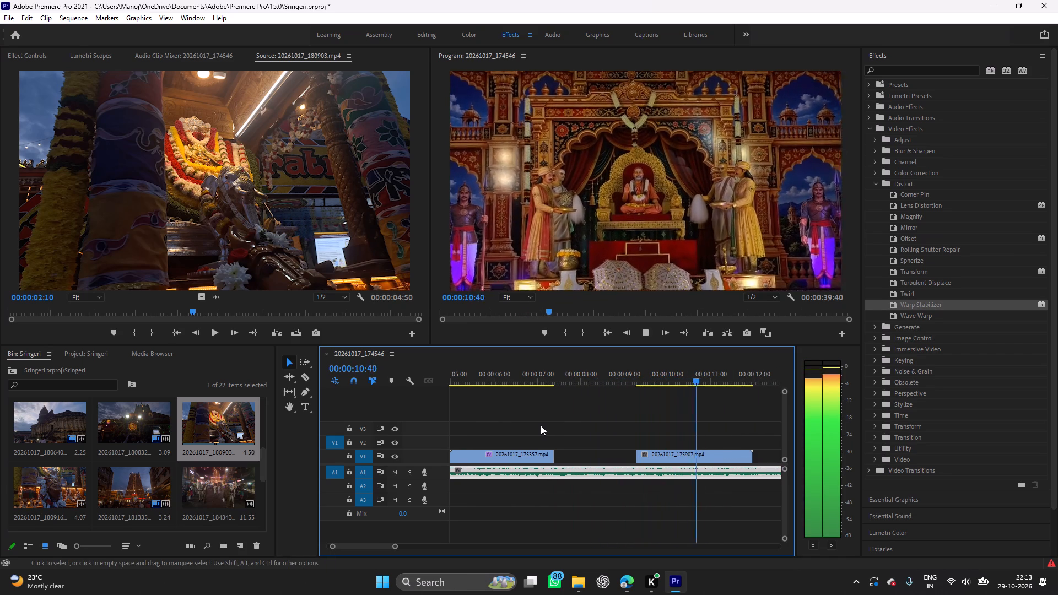
key(space)
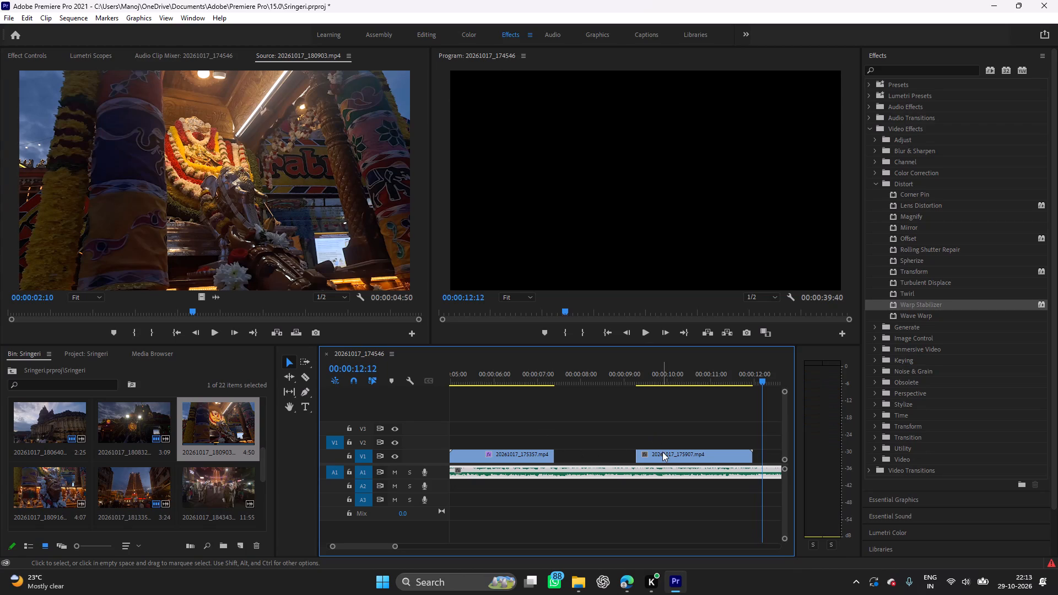
Move 20261017_175907.mp4 from V1 to V3 and slightly later, so that it ends at 00:00:12:12.
drag(662, 452, 687, 429)
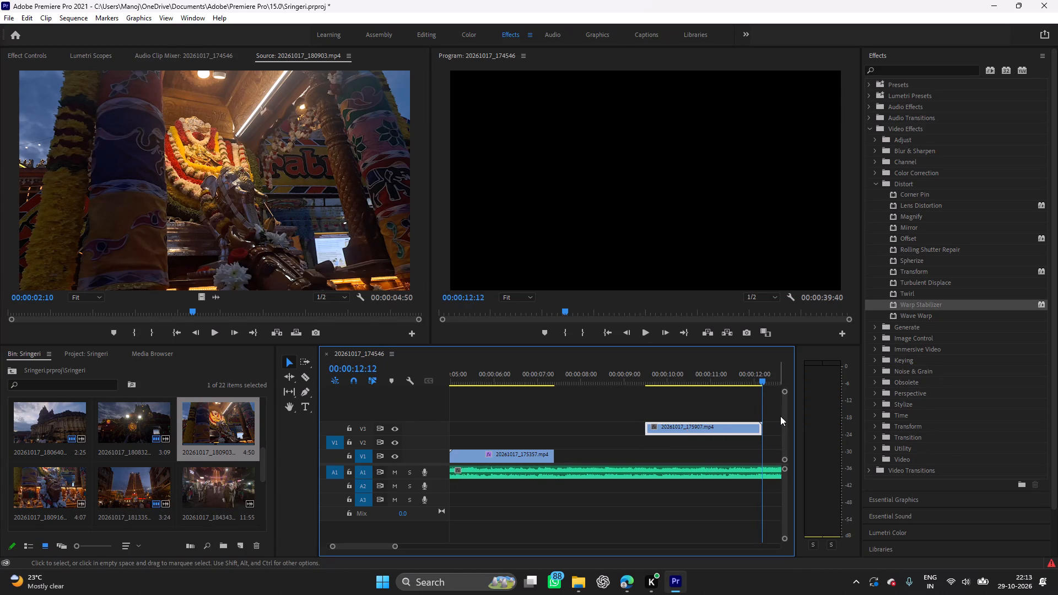
Go back to the start of the sequence and cut 20261017_180903.mp4 out of V3.
drag(762, 404, 431, 420)
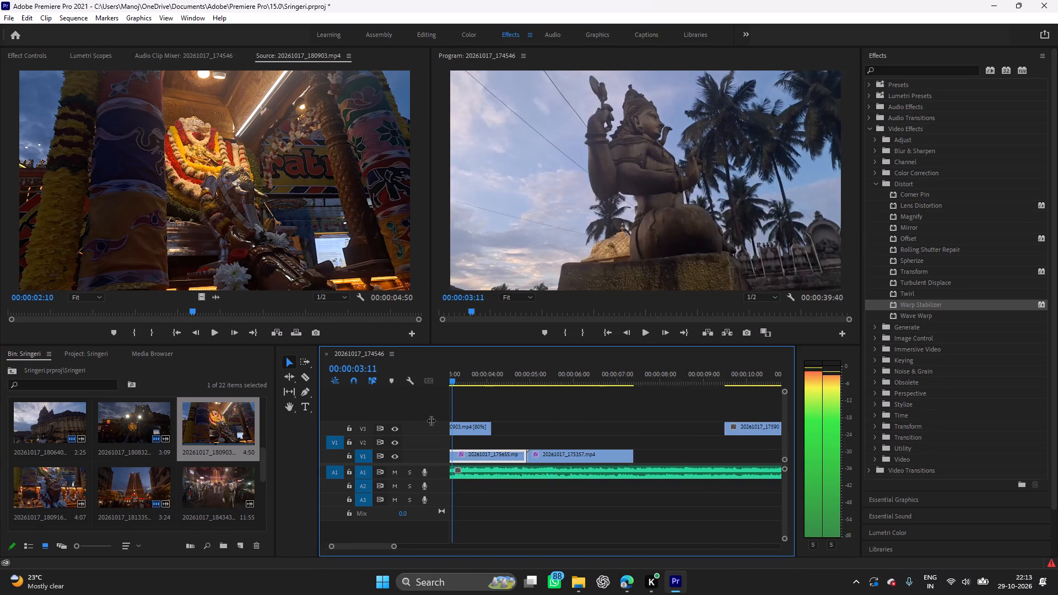
drag(431, 420, 493, 419)
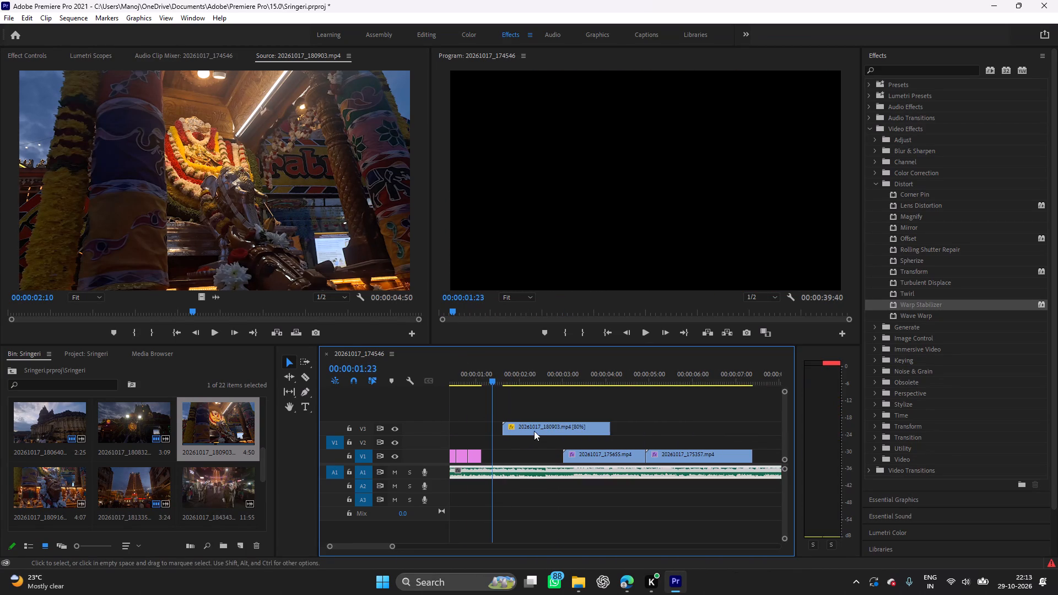
click(542, 426)
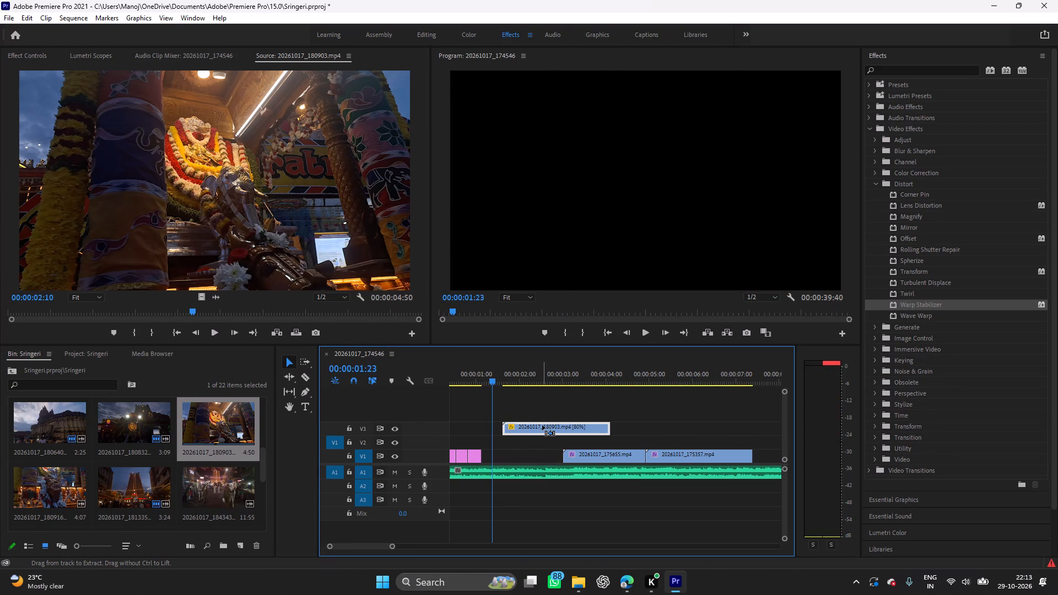
key(ctrl+x)
Play the sequence through to 00:00:34:57, past the last clip on V1, to check clip placement against the music.
scroll(542, 425, down, 12)
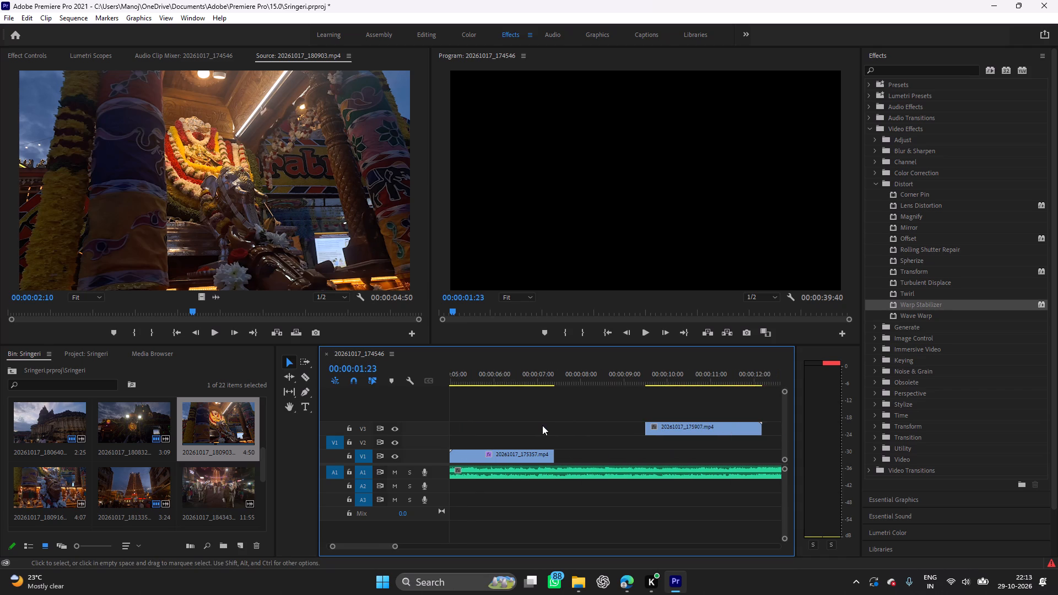
key(space)
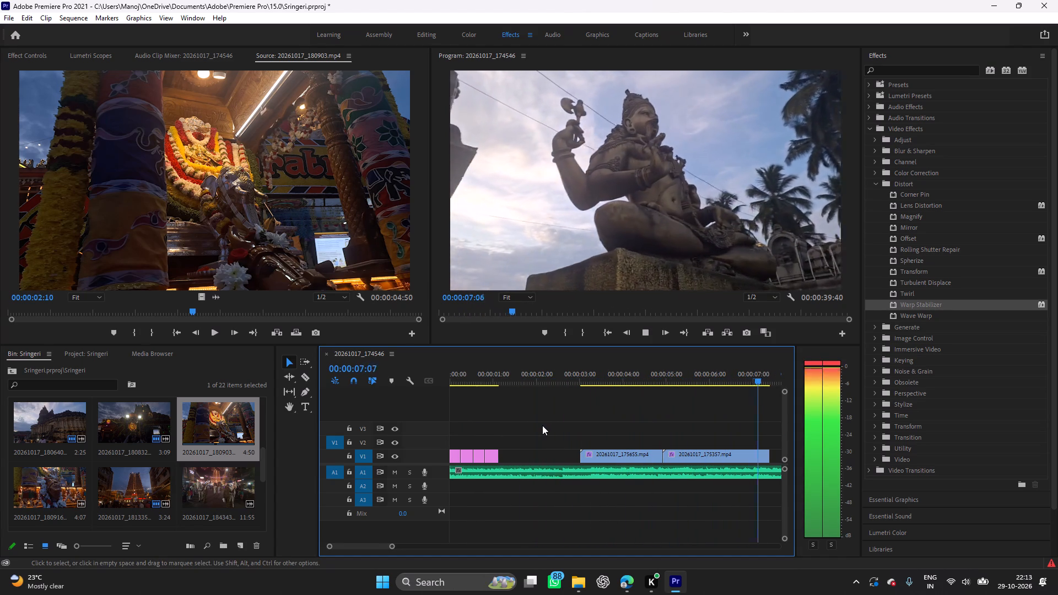
key(space)
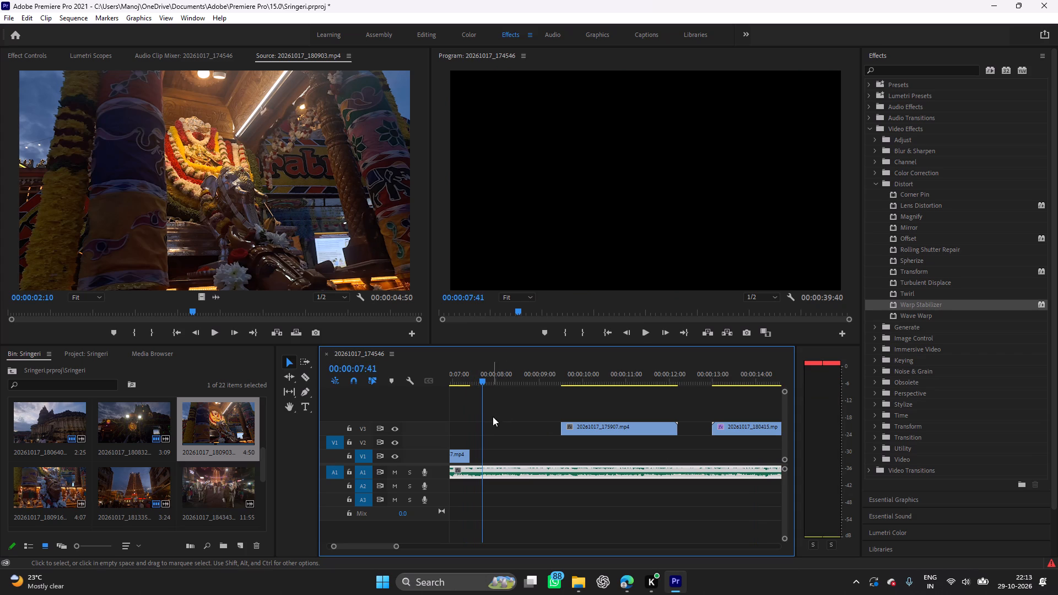
key(space)
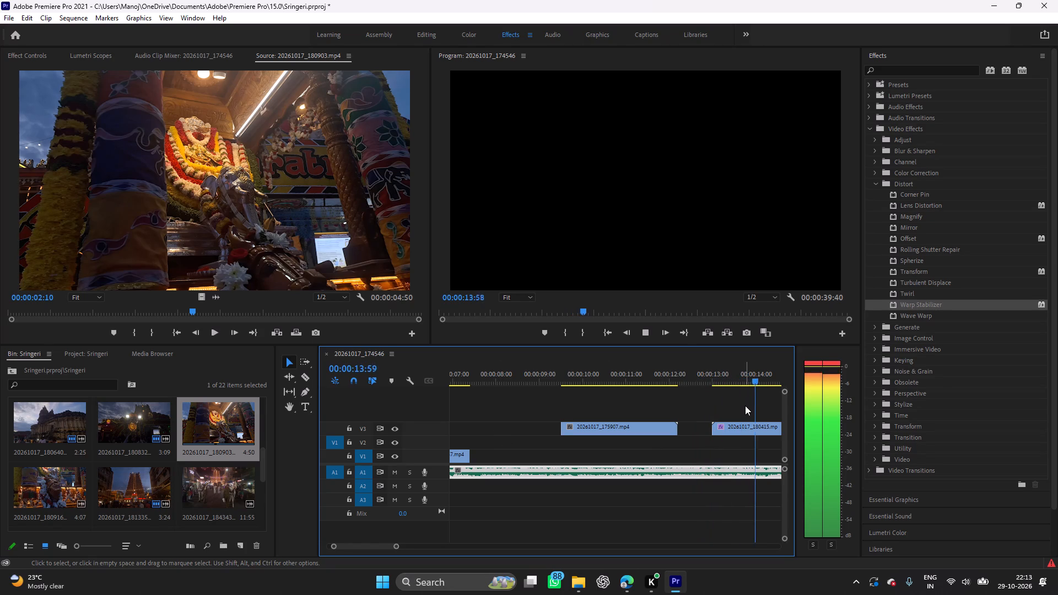
key(space)
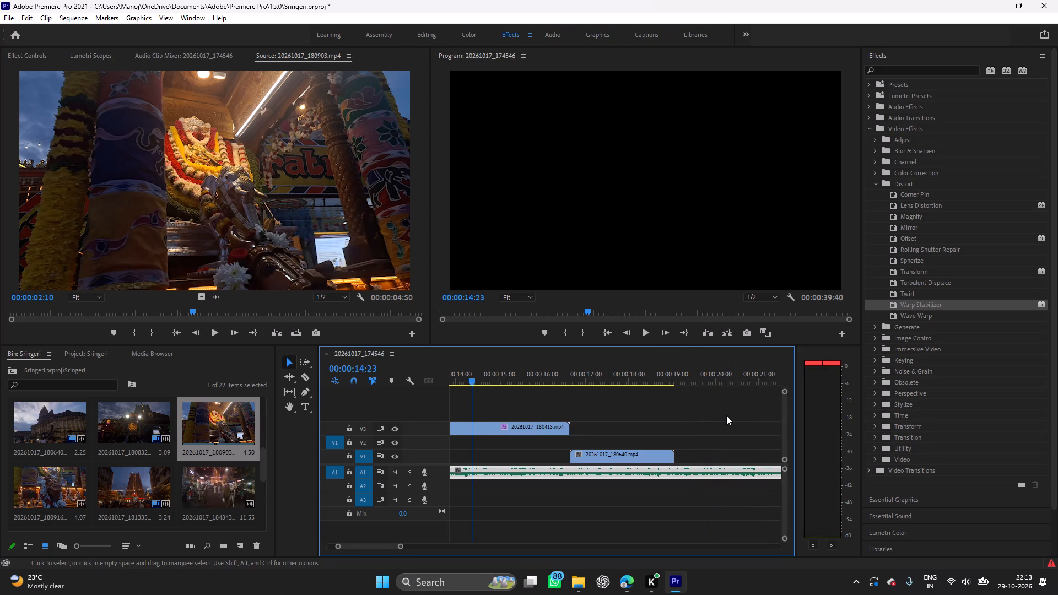
key(space)
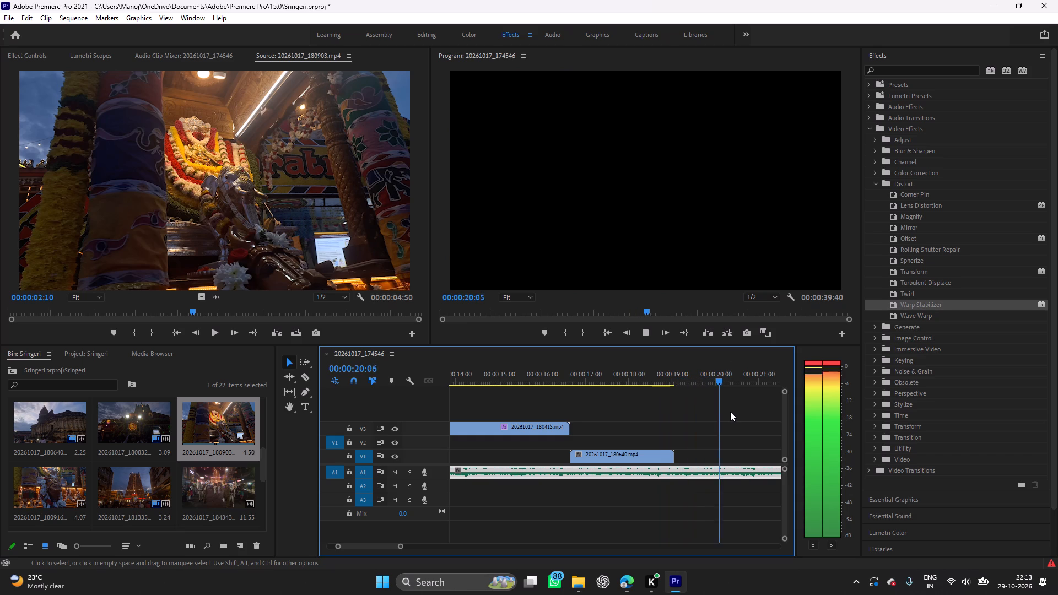
key(space)
key(space)
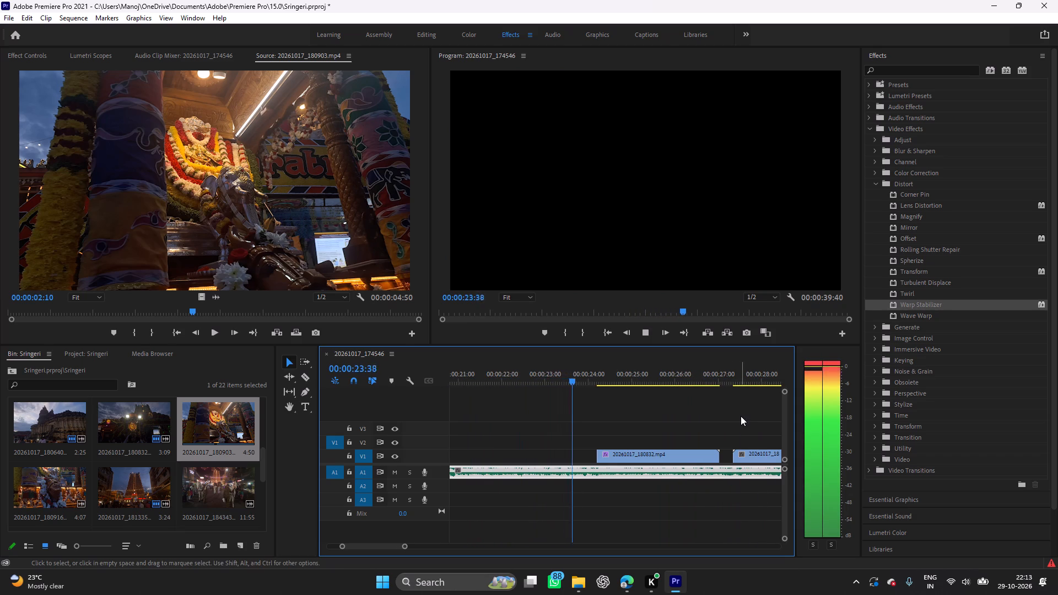
key(space)
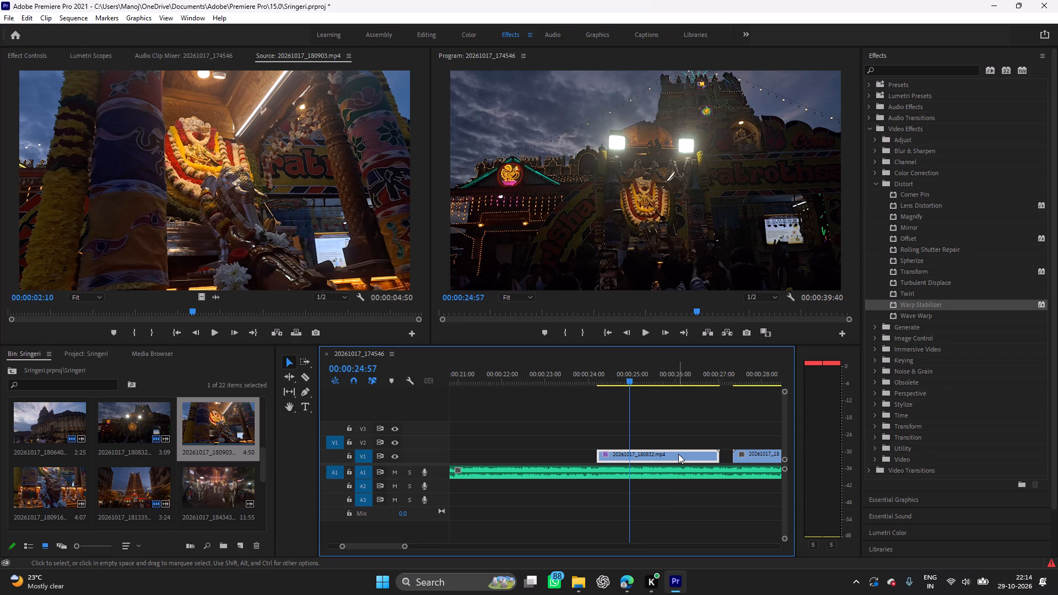
scroll(678, 454, down, 3)
scroll(678, 454, up, 4)
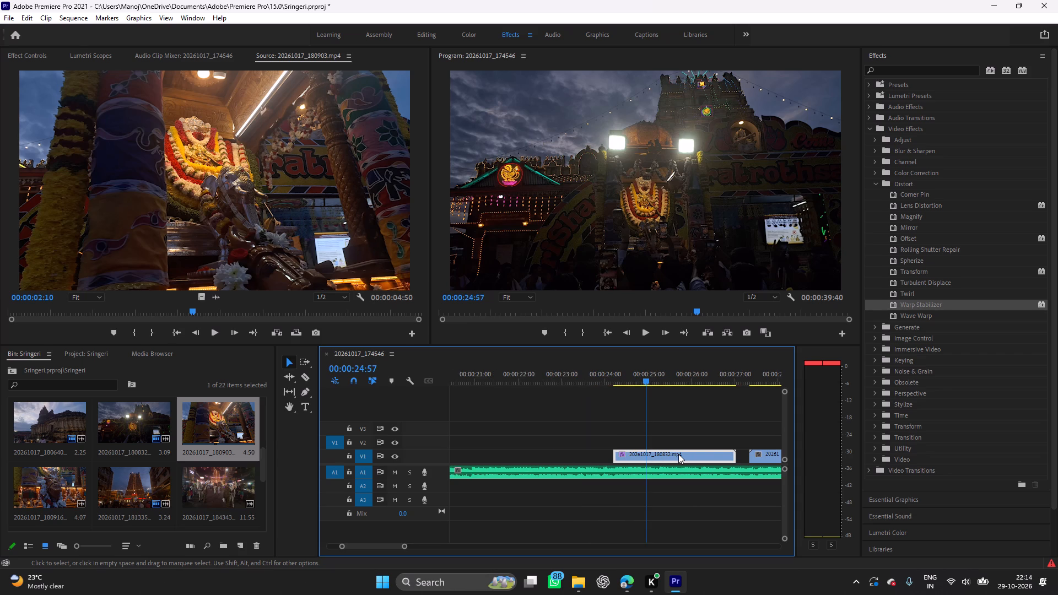
scroll(678, 454, up, 5)
scroll(678, 454, down, 12)
key(space)
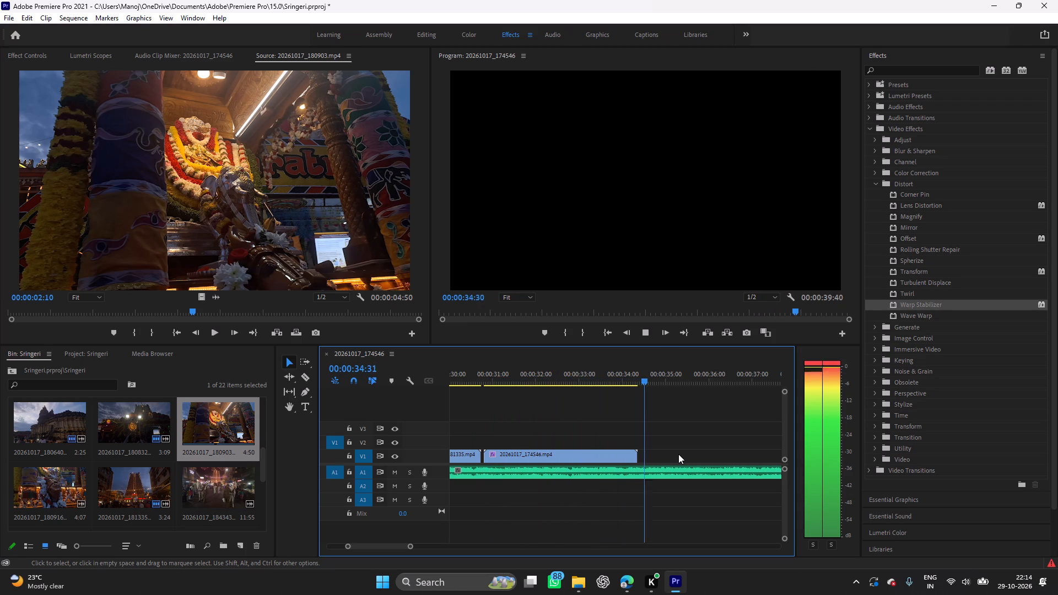
key(space)
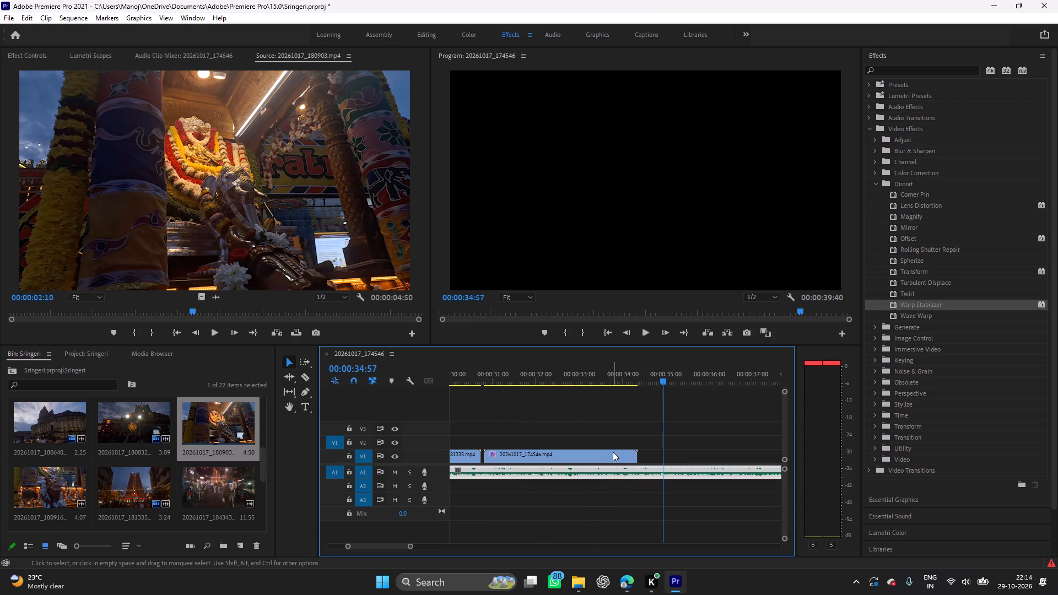
Cut 20261017_174546.mp4, the last clip on V1, out of the timeline.
click(613, 452)
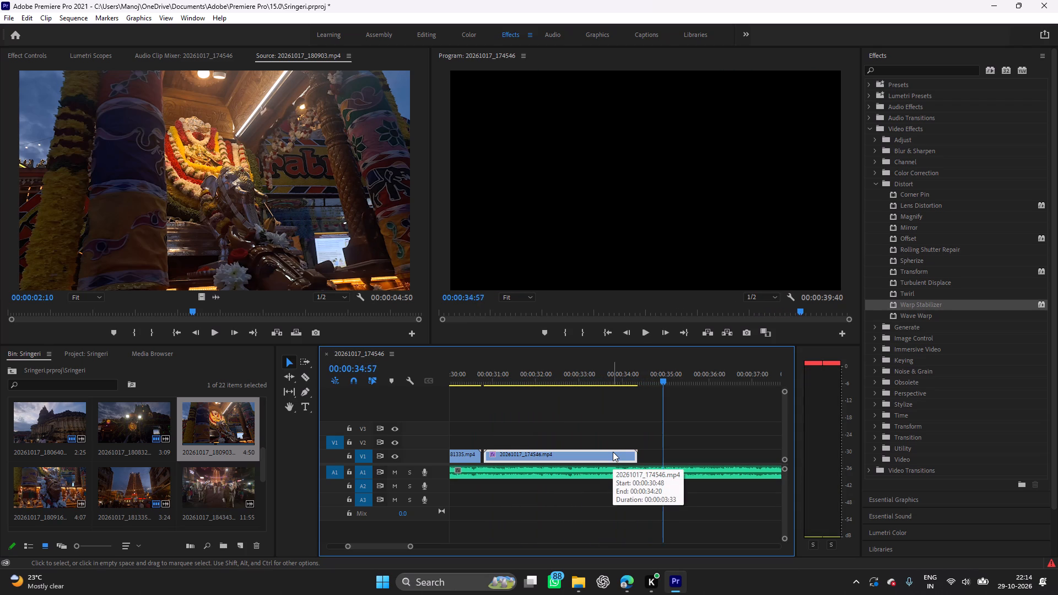
key(ctrl+x)
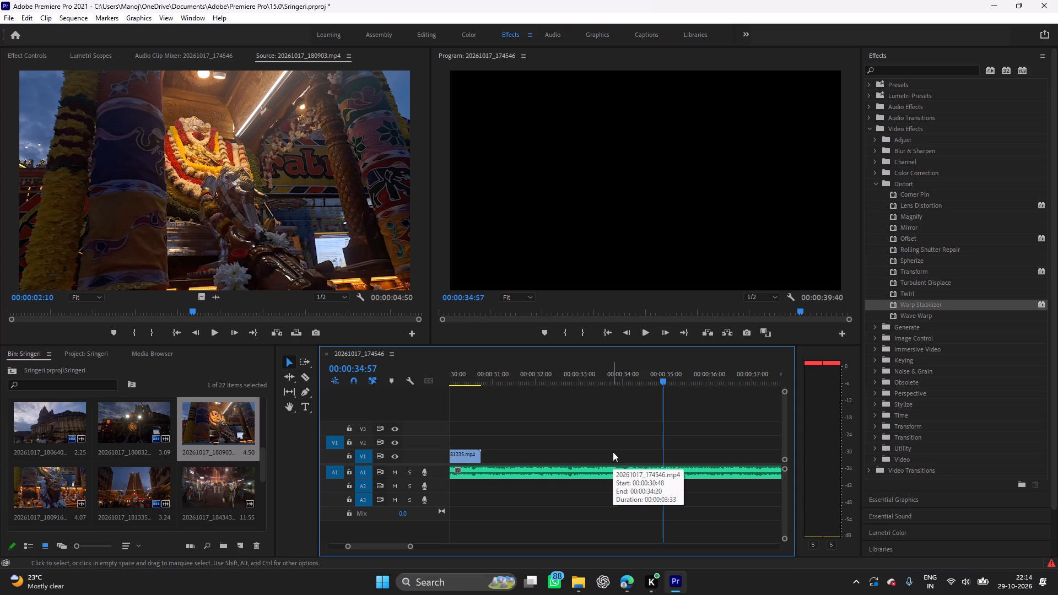
Replay the music in the gap after 20261017_175357.mp4, stopping at 00:00:08:29.
key(space)
key(space)
drag(682, 412, 419, 425)
key(space)
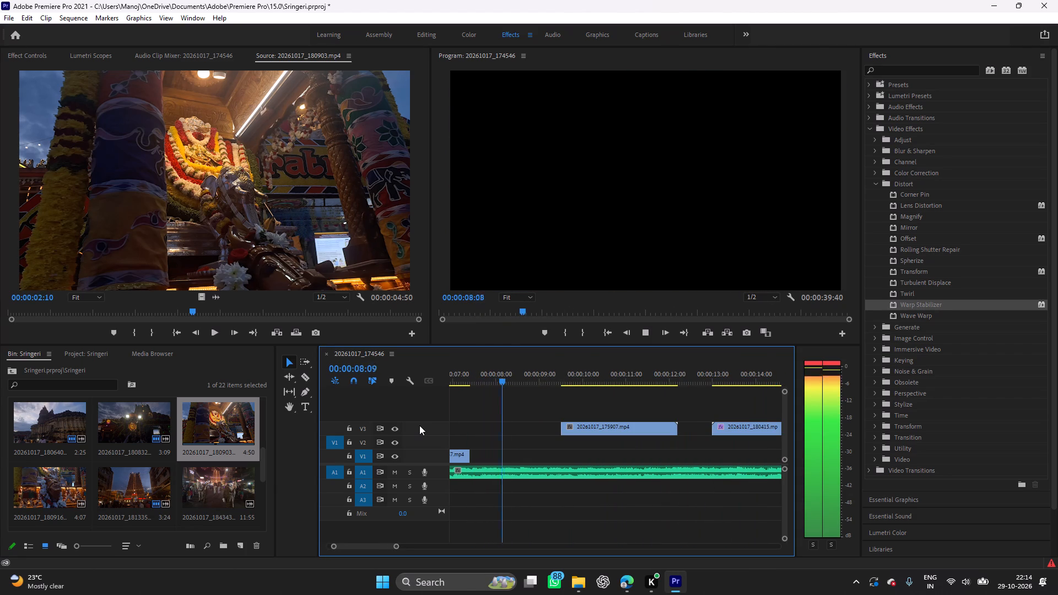
key(space)
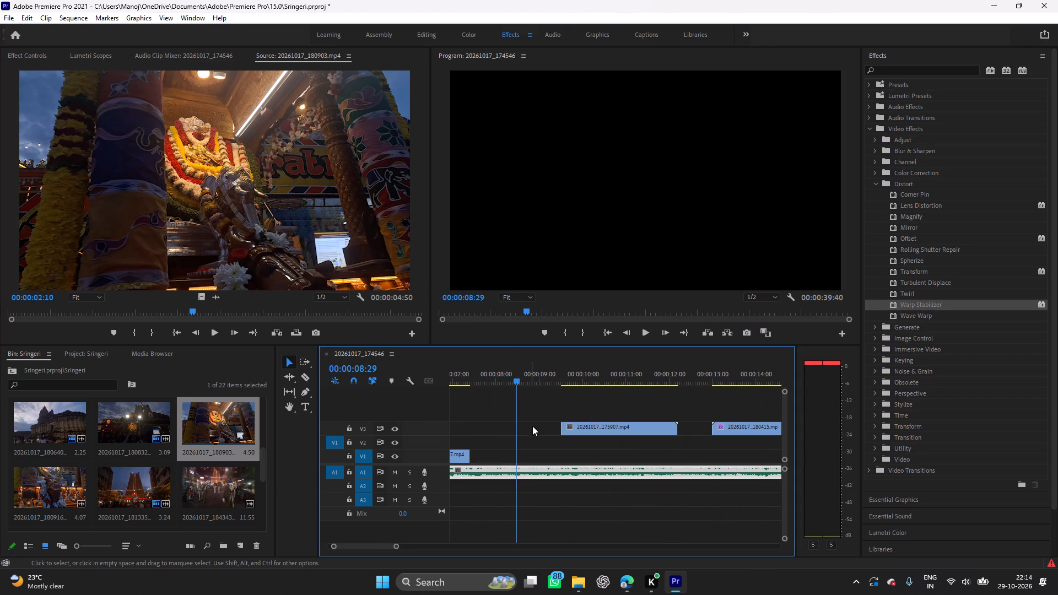